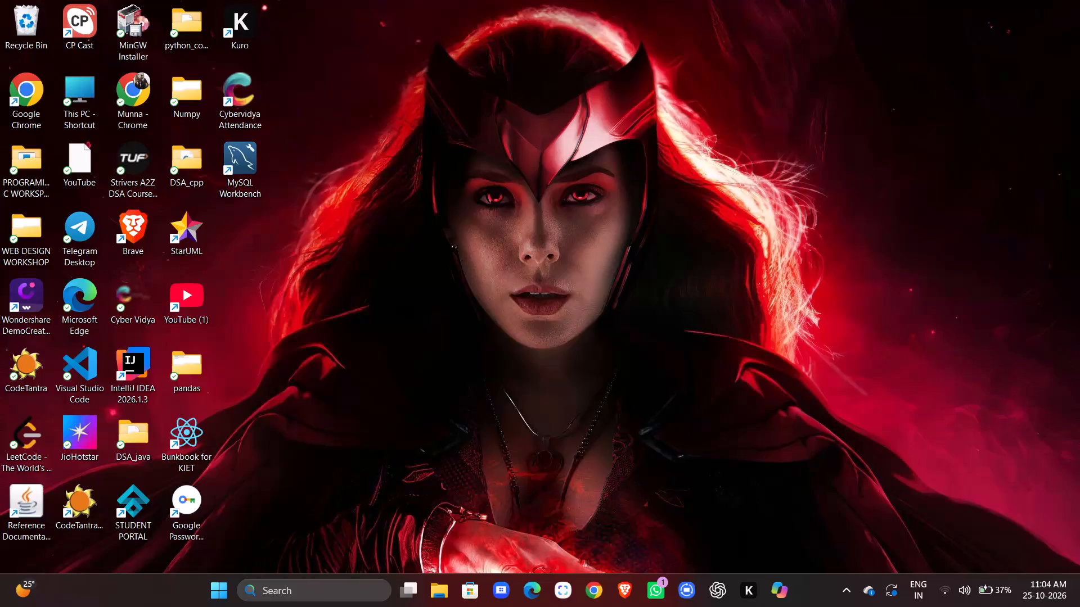
Check the Wi-Fi connection in the system's quick settings and return to the desktop.
{"action": "left_click", "coordinate": [902, 311]}
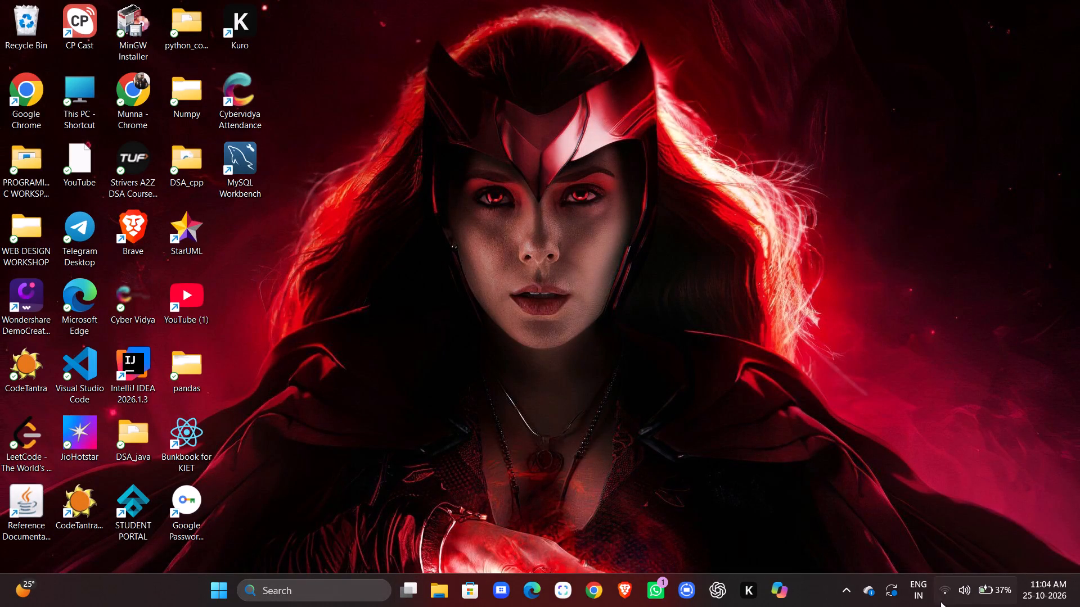
{"action": "left_click", "coordinate": [939, 601]}
{"action": "left_click", "coordinate": [885, 327]}
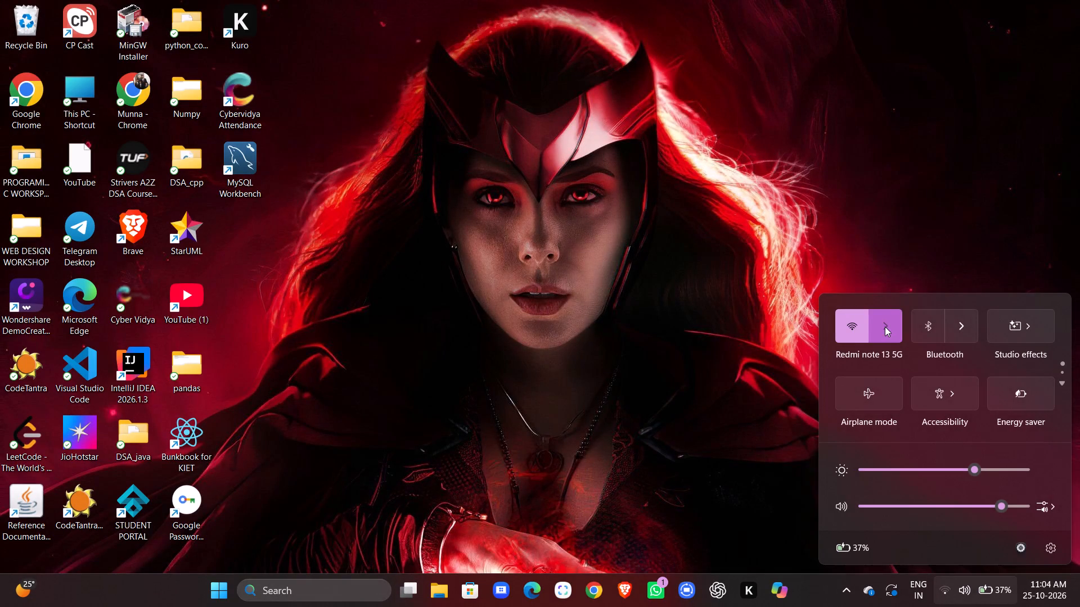
{"action": "left_click", "coordinate": [938, 212]}
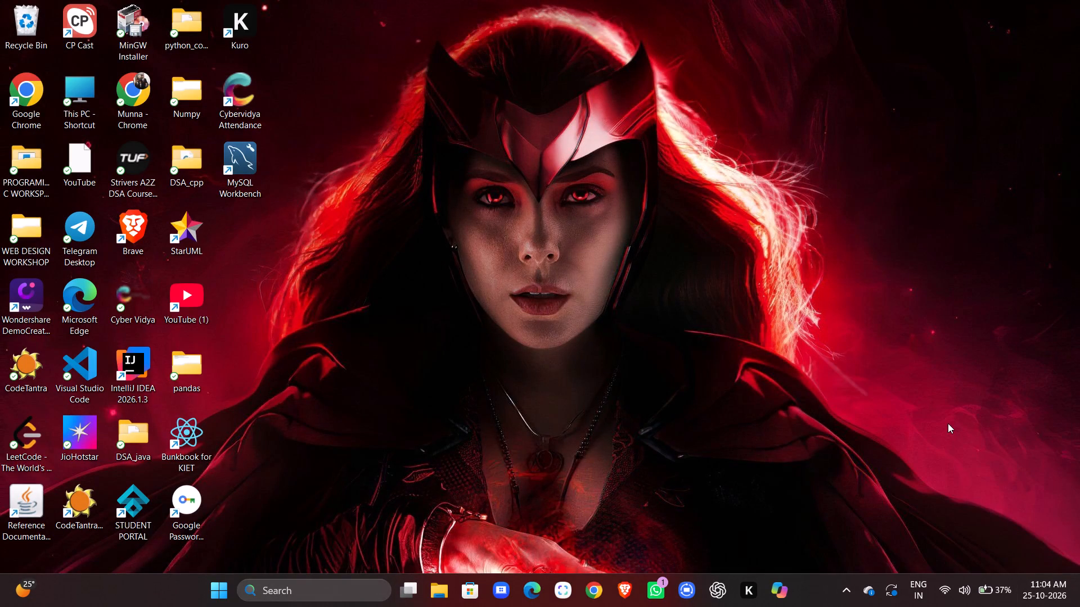
{"action": "left_click", "coordinate": [913, 115]}
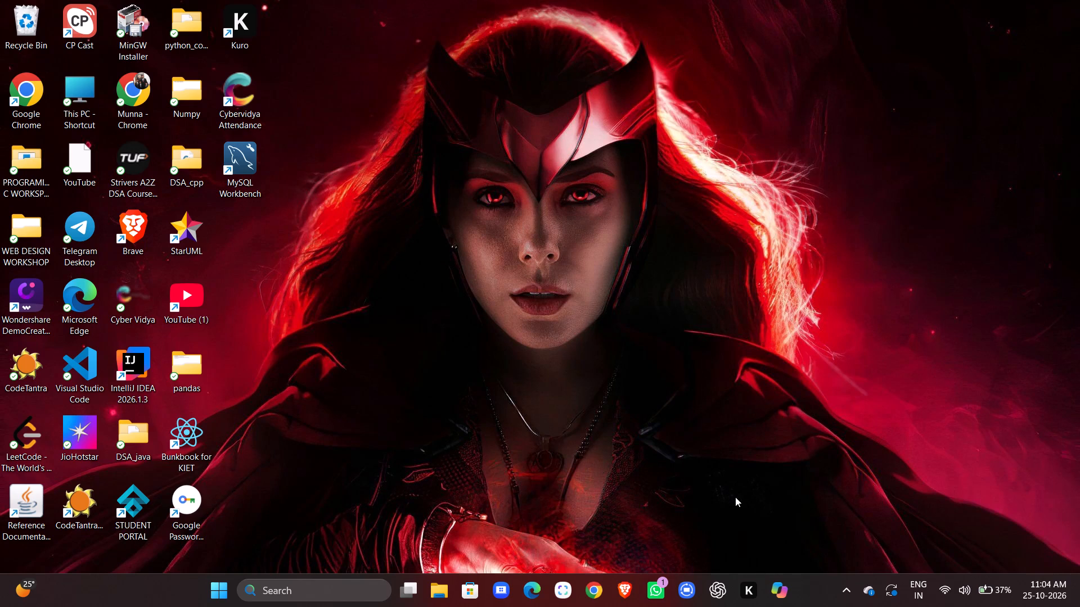
Open Google Chrome and go to the Delta Exchange India website through a web search for "delta exchange".
{"action": "left_click", "coordinate": [595, 583]}
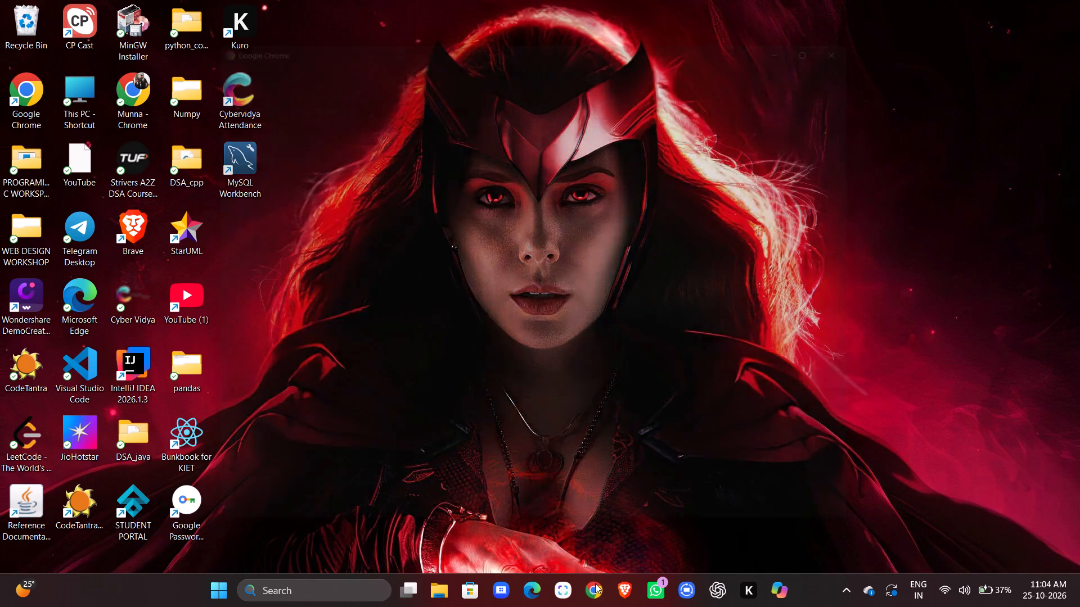
{"action": "left_click", "coordinate": [374, 386]}
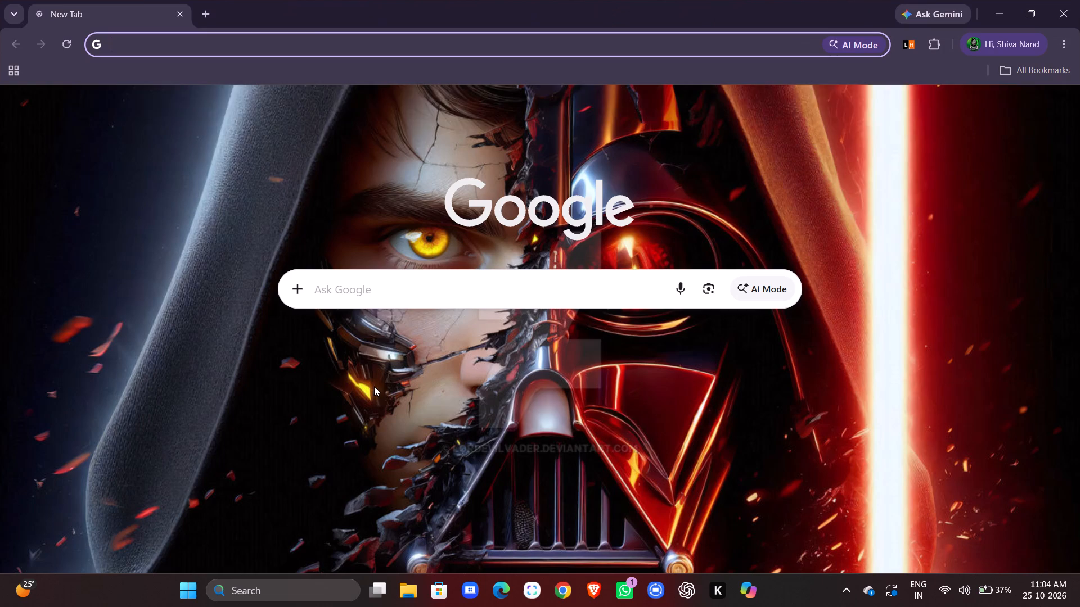
{"action": "left_click", "coordinate": [588, 284]}
{"action": "left_click", "coordinate": [399, 321]}
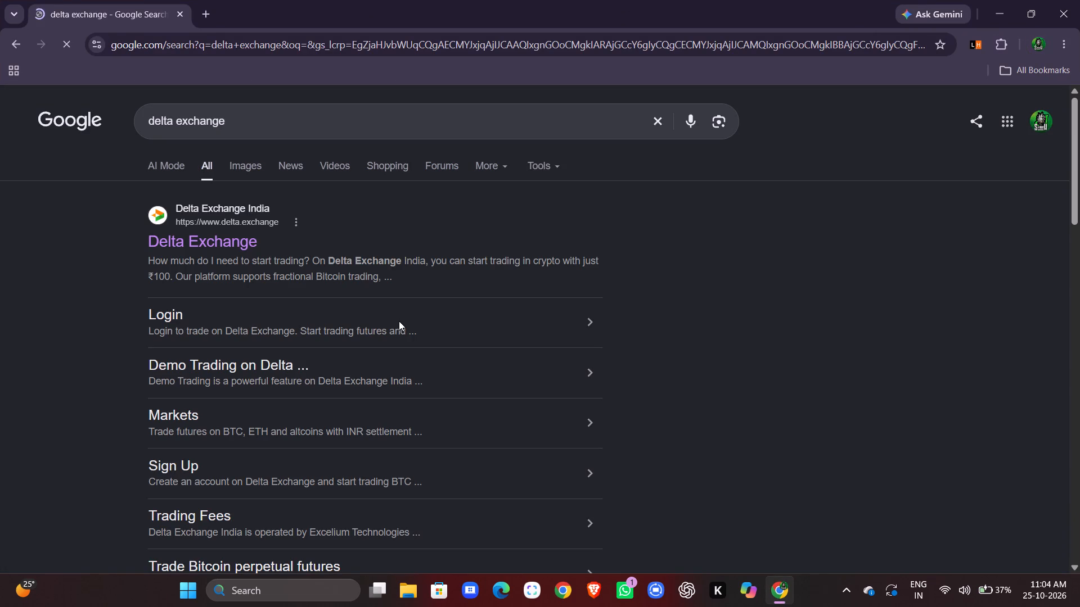
{"action": "left_click", "coordinate": [216, 239]}
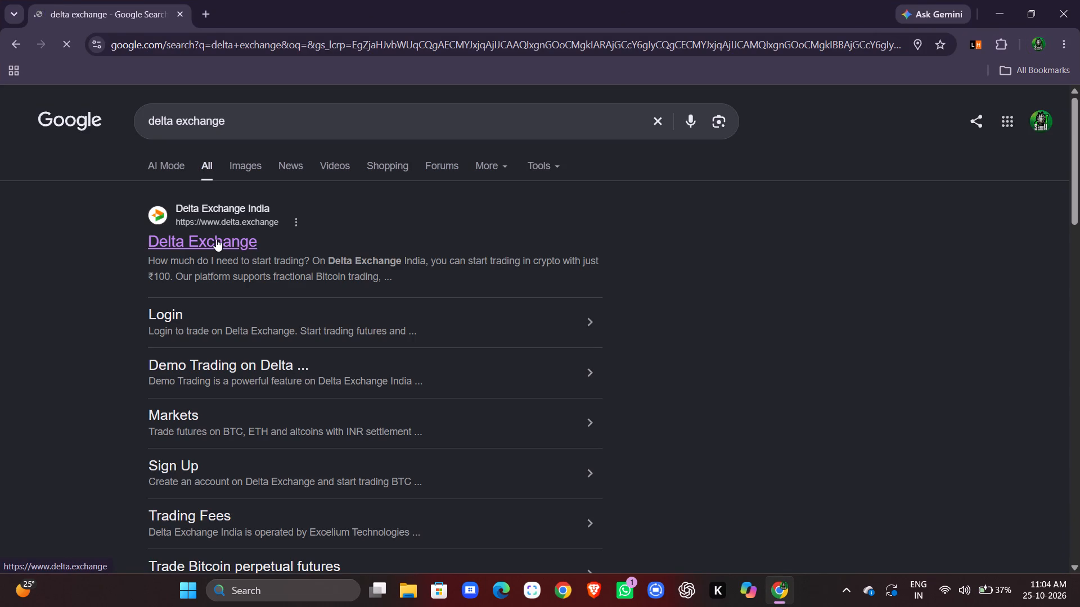
Open the ETHUSD Ethereum Perpetual trading page from the Delta Exchange futures market list.
{"action": "scroll", "coordinate": [216, 239], "scroll_direction": "down", "scroll_amount": 1}
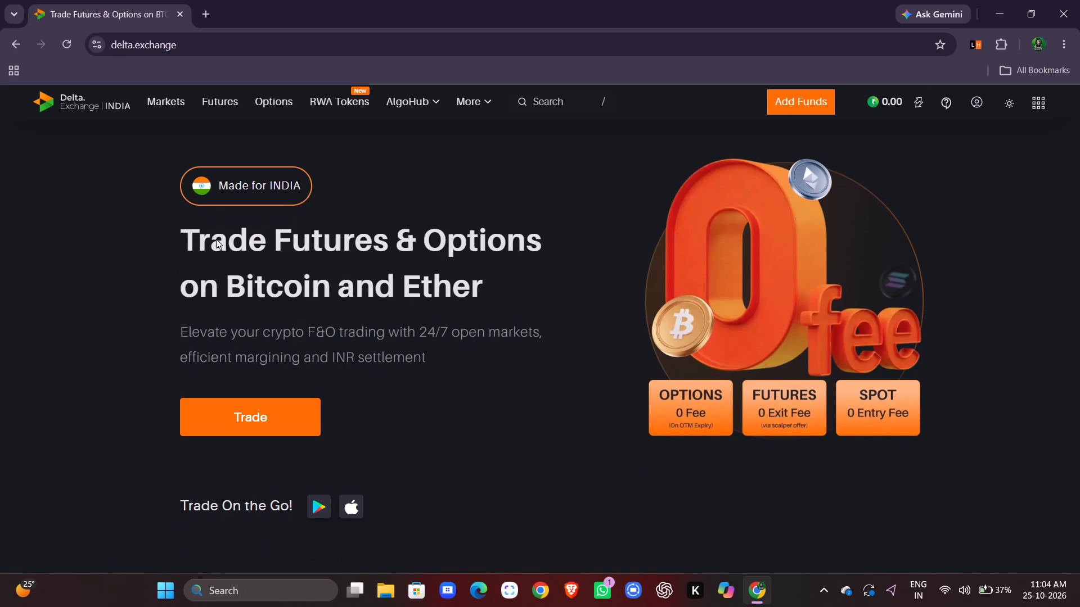
{"action": "double_click", "coordinate": [249, 411]}
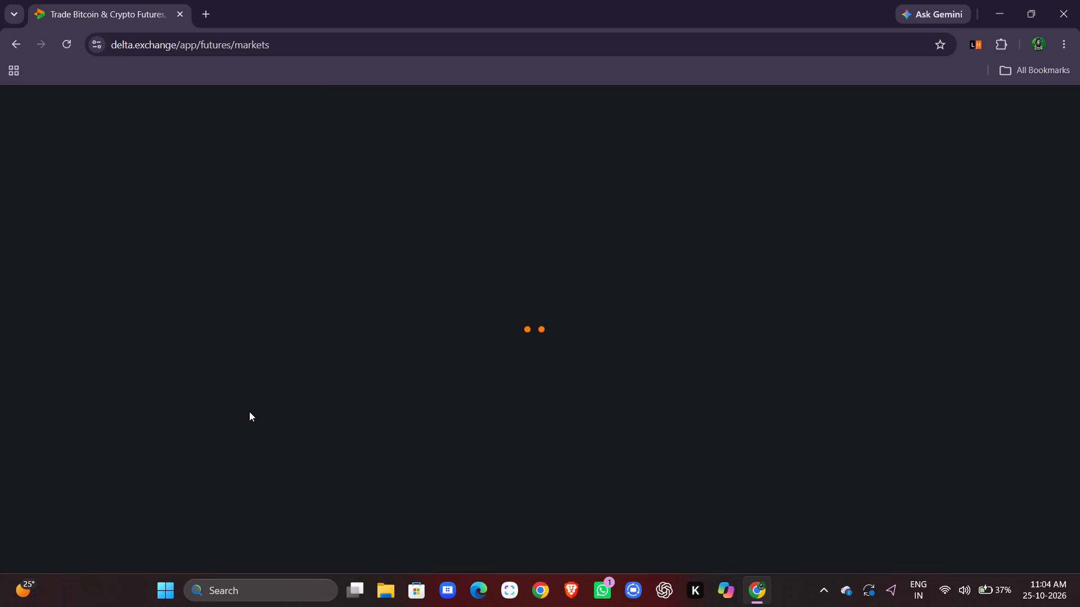
{"action": "scroll", "coordinate": [249, 411], "scroll_direction": "down", "scroll_amount": 1}
{"action": "scroll", "coordinate": [584, 420], "scroll_direction": "up", "scroll_amount": 2}
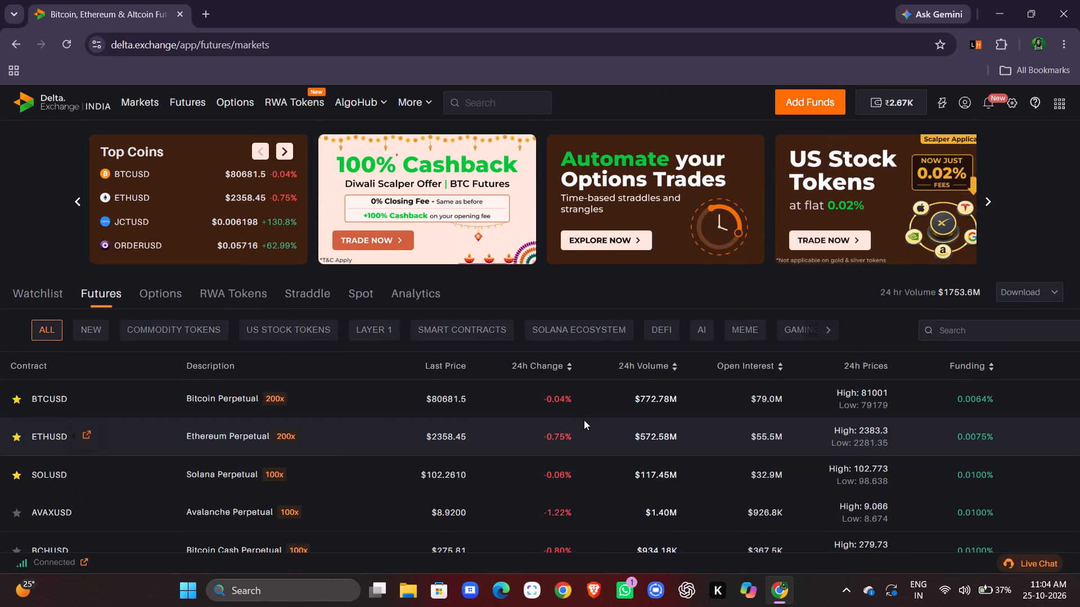
{"action": "scroll", "coordinate": [584, 420], "scroll_direction": "down", "scroll_amount": 1}
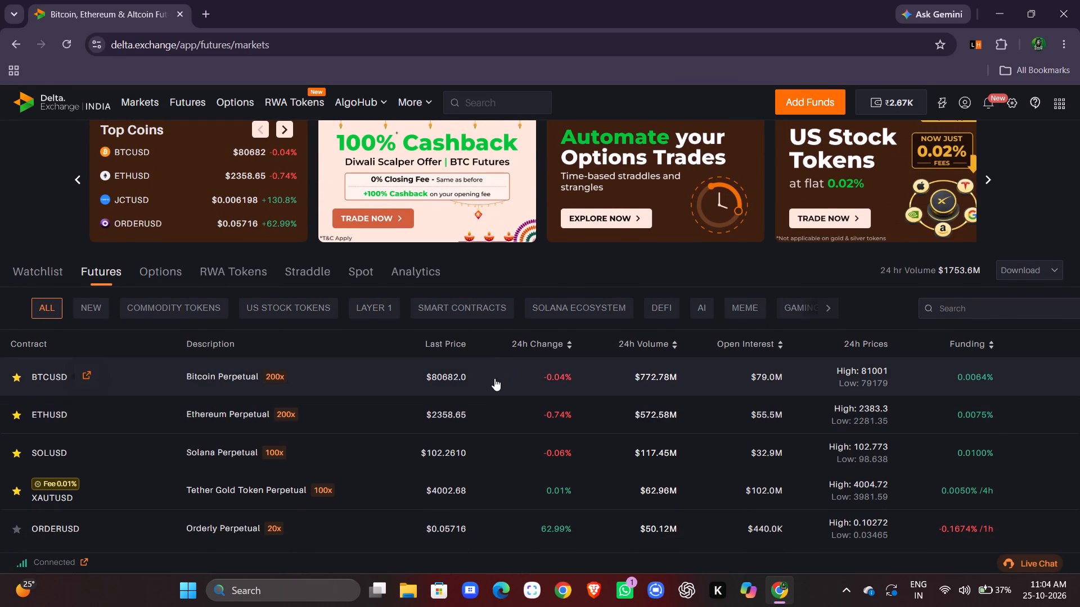
{"action": "left_click", "coordinate": [503, 406]}
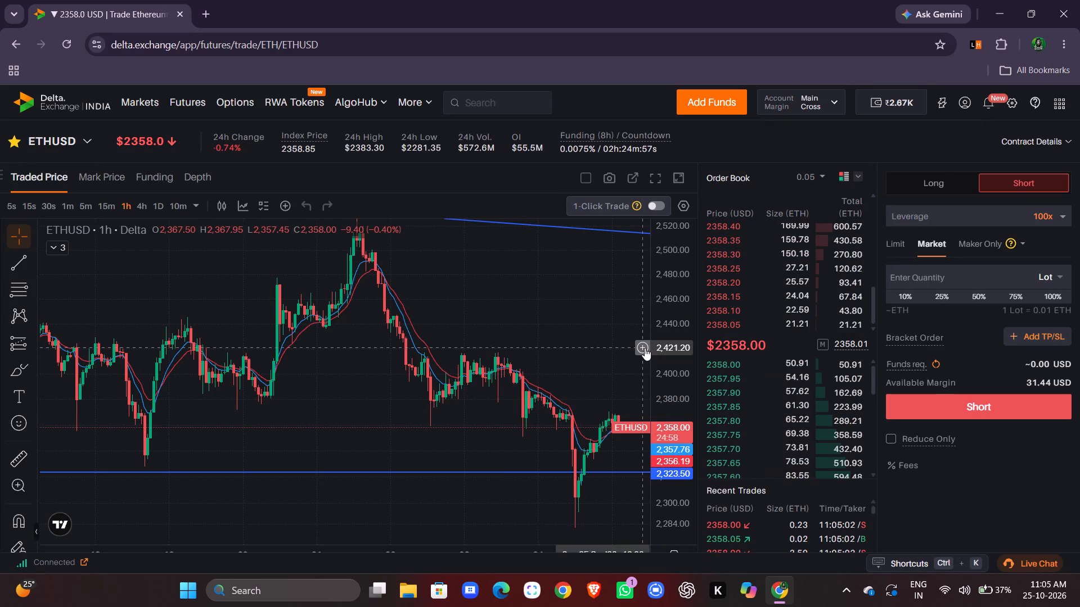
Examine the ETHUSD price action on the 1-hour chart and on the 5-minute chart, including the earlier drop and recovery.
{"action": "scroll", "coordinate": [524, 352], "scroll_direction": "left", "scroll_amount": 2}
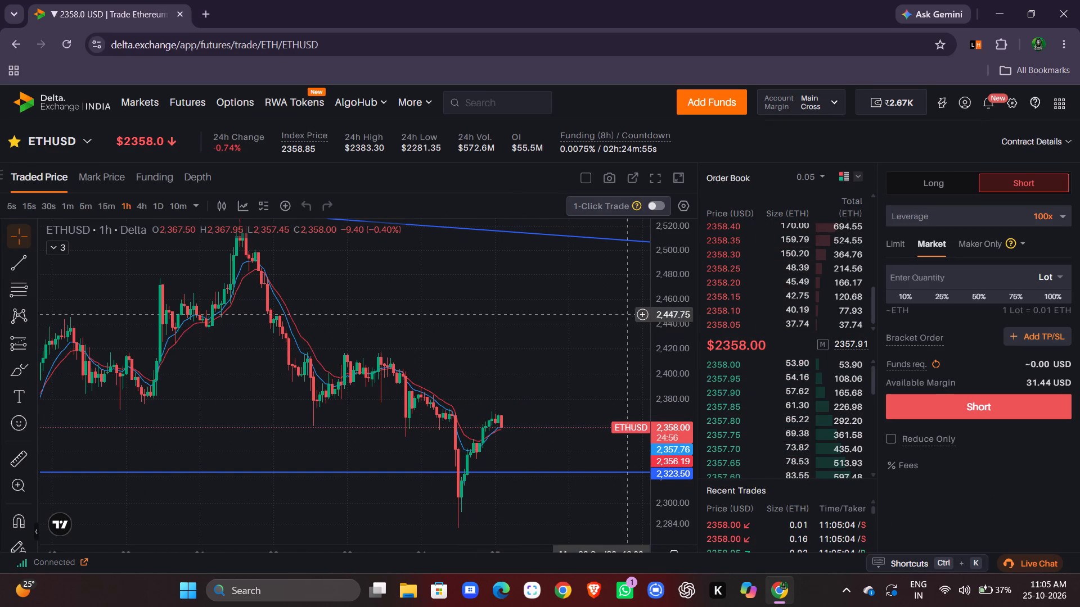
{"action": "left_click_drag", "start_coordinate": [656, 291], "coordinate": [657, 332]}
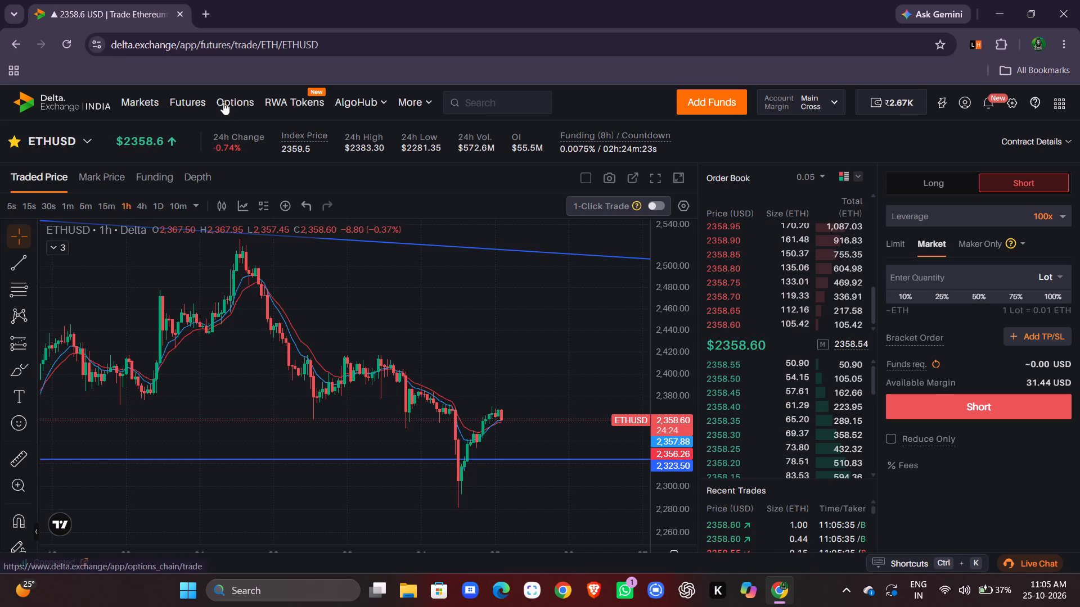
{"action": "left_click_drag", "start_coordinate": [508, 378], "coordinate": [492, 369]}
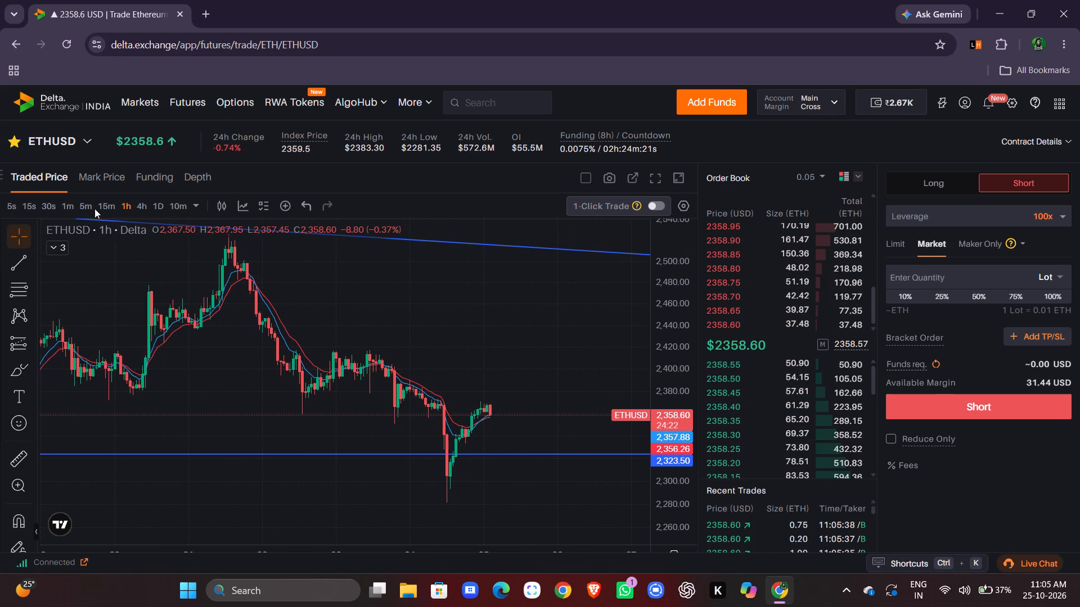
{"action": "left_click", "coordinate": [92, 204]}
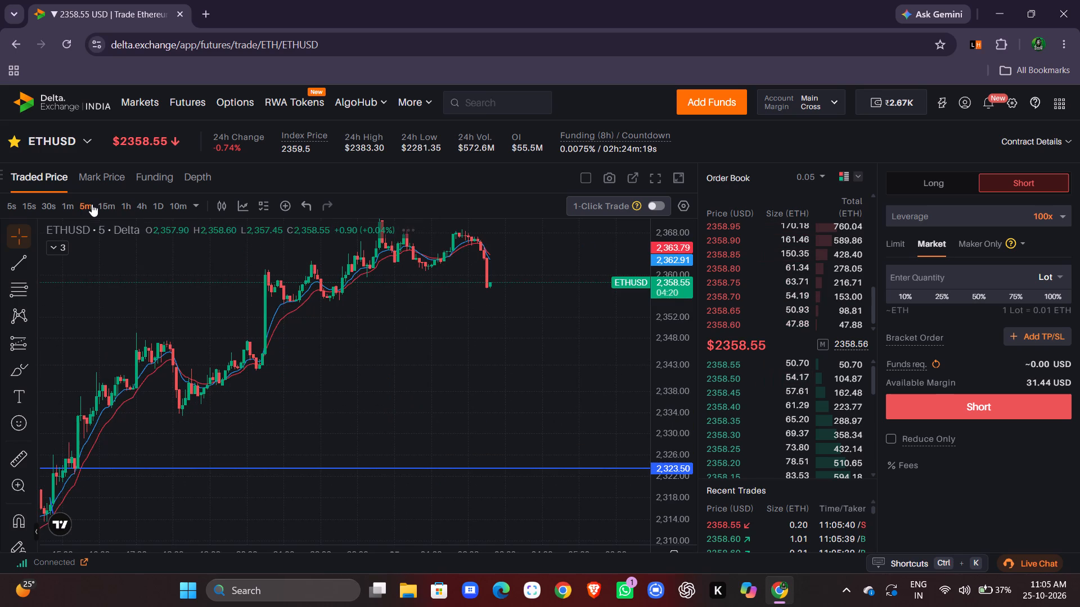
{"action": "left_click_drag", "start_coordinate": [571, 350], "coordinate": [572, 404]}
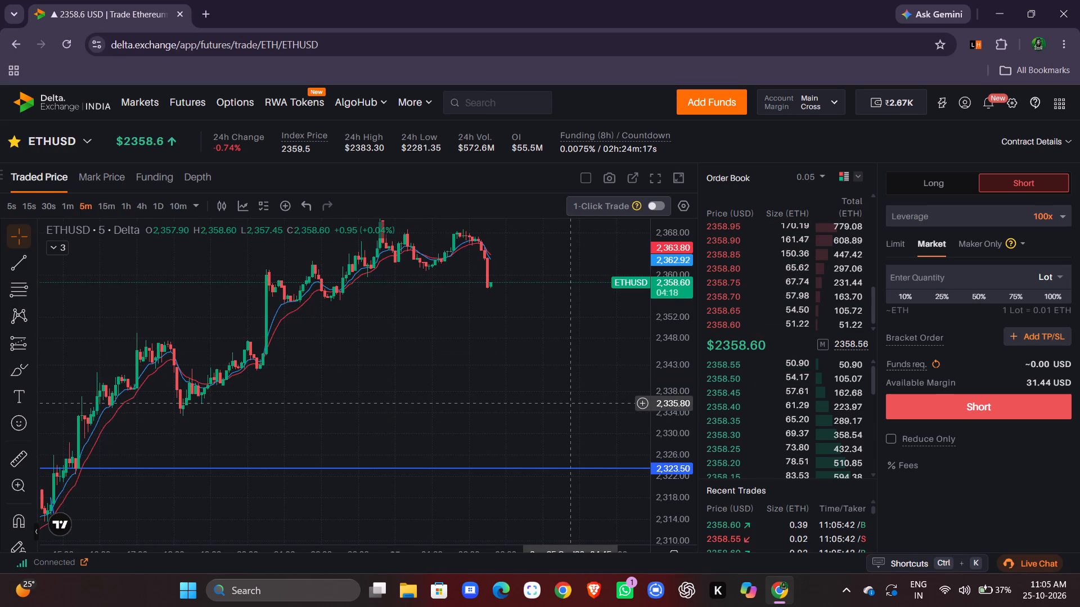
{"action": "left_click_drag", "start_coordinate": [662, 250], "coordinate": [670, 287]}
{"action": "left_click_drag", "start_coordinate": [537, 338], "coordinate": [532, 410]}
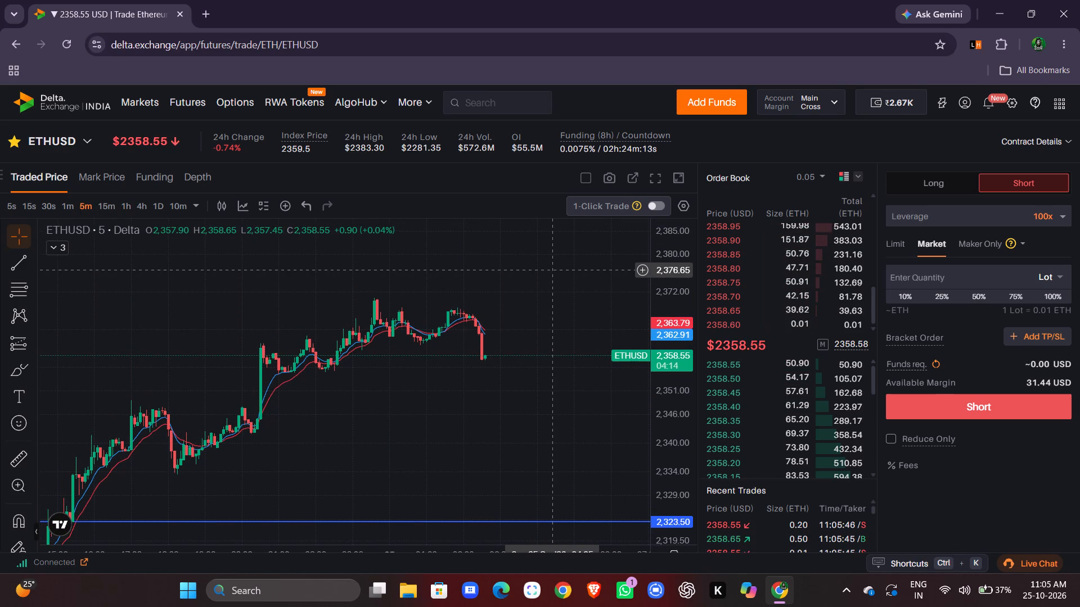
{"action": "left_click_drag", "start_coordinate": [551, 268], "coordinate": [577, 297]}
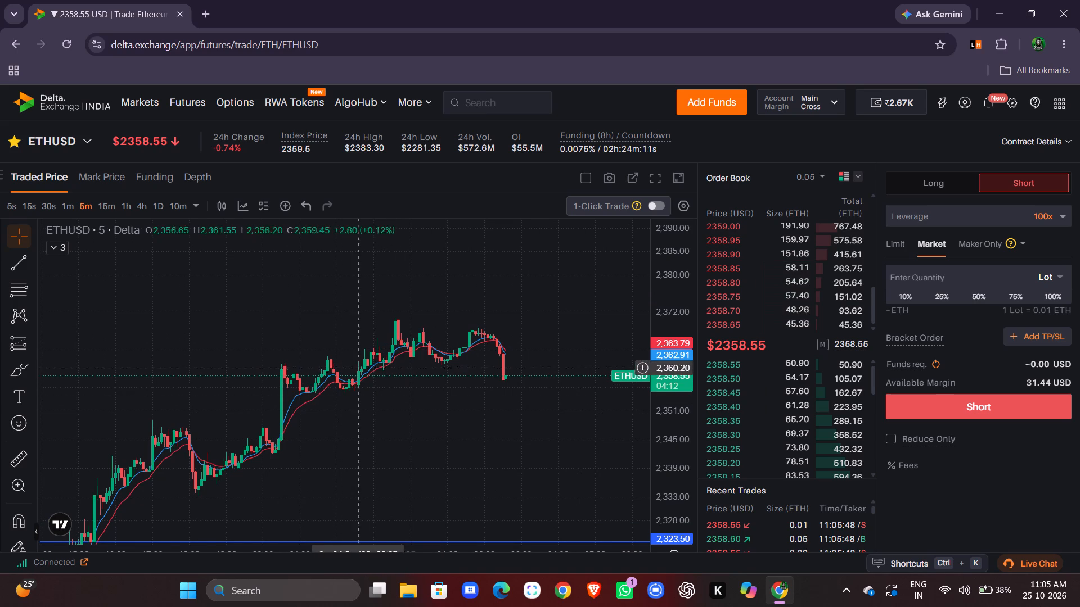
{"action": "left_click_drag", "start_coordinate": [404, 427], "coordinate": [601, 119]}
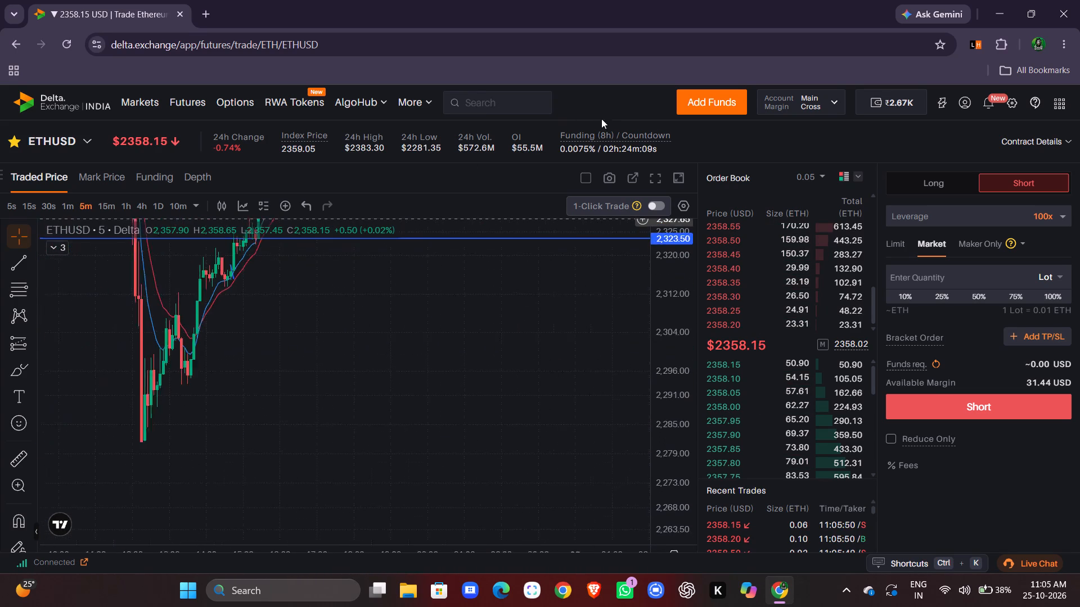
{"action": "left_click_drag", "start_coordinate": [601, 119], "coordinate": [561, 301]}
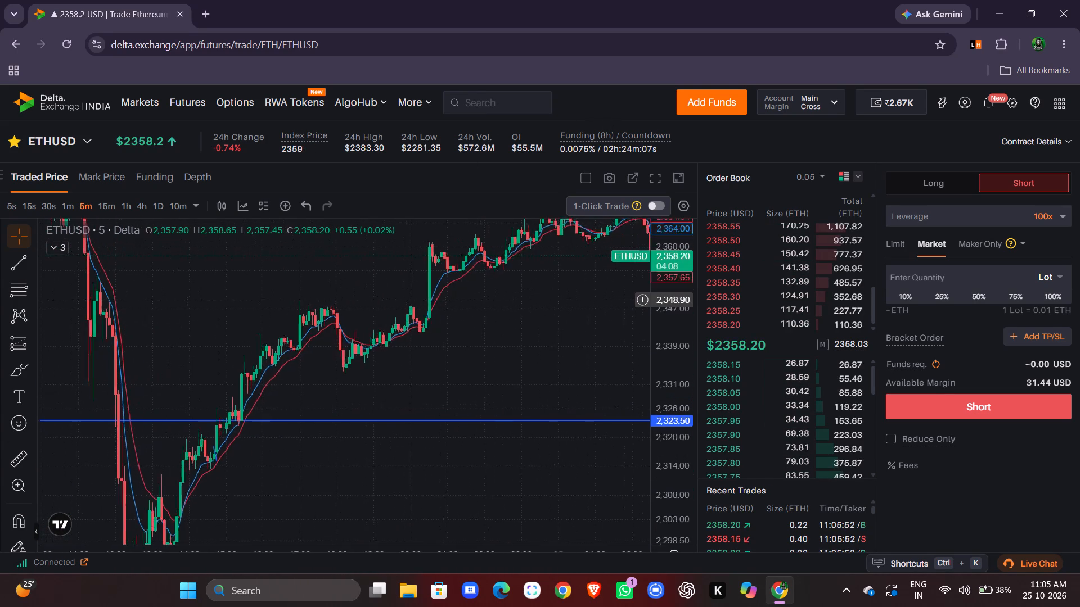
{"action": "left_click_drag", "start_coordinate": [561, 301], "coordinate": [546, 285]}
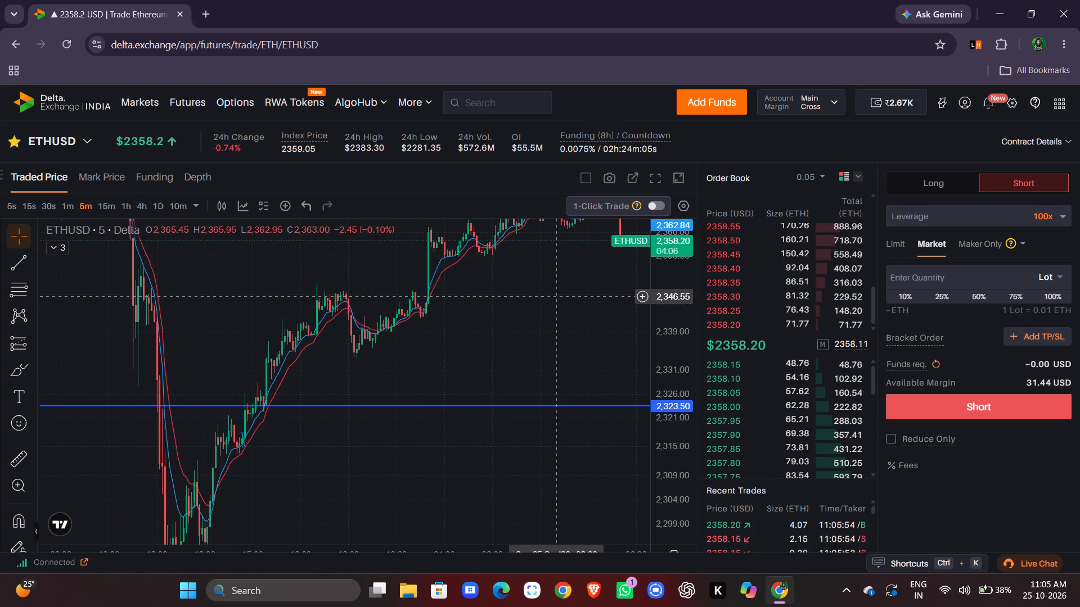
{"action": "left_click_drag", "start_coordinate": [556, 296], "coordinate": [434, 334]}
{"action": "left_click_drag", "start_coordinate": [673, 251], "coordinate": [673, 260]}
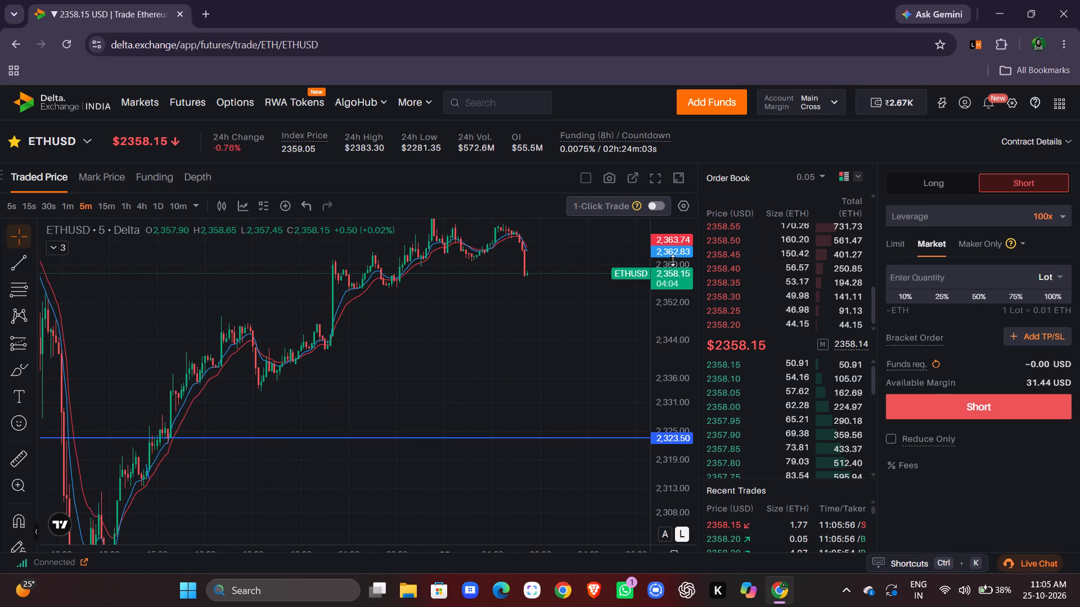
{"action": "left_click_drag", "start_coordinate": [673, 260], "coordinate": [672, 291]}
{"action": "left_click_drag", "start_coordinate": [577, 339], "coordinate": [570, 361]}
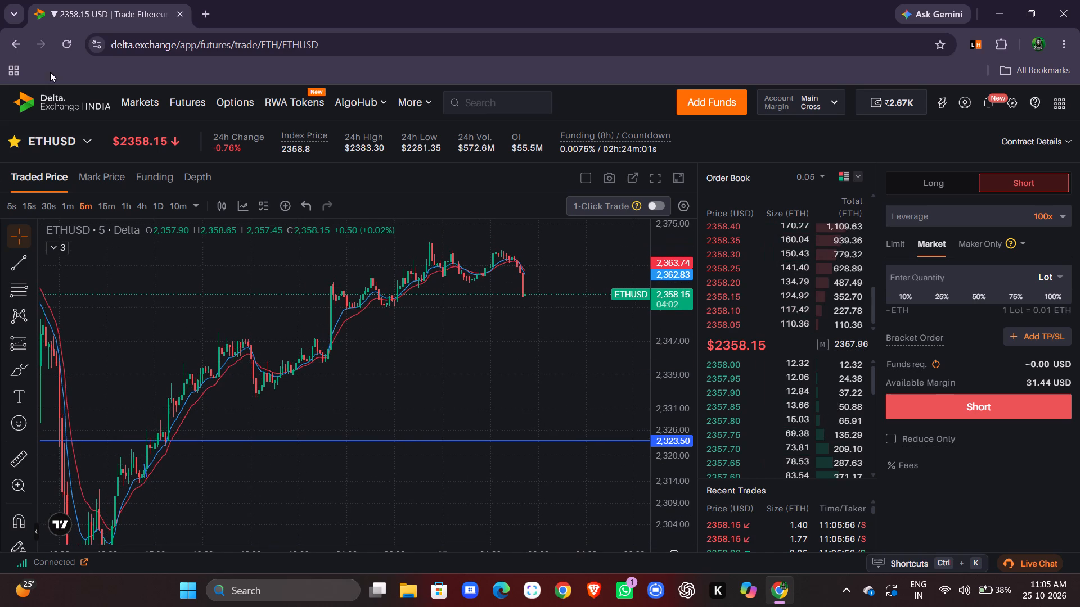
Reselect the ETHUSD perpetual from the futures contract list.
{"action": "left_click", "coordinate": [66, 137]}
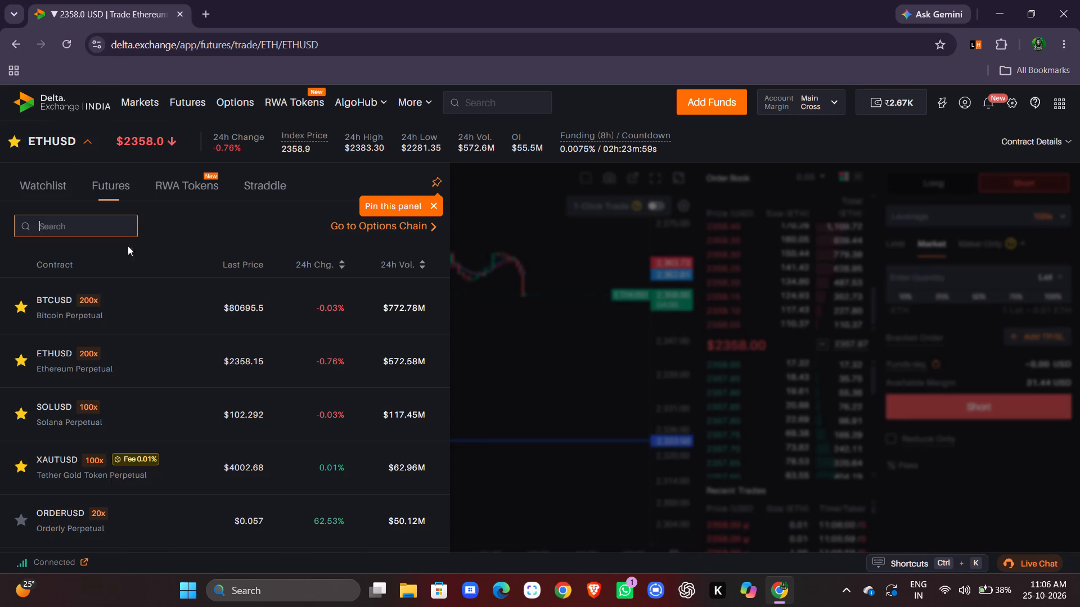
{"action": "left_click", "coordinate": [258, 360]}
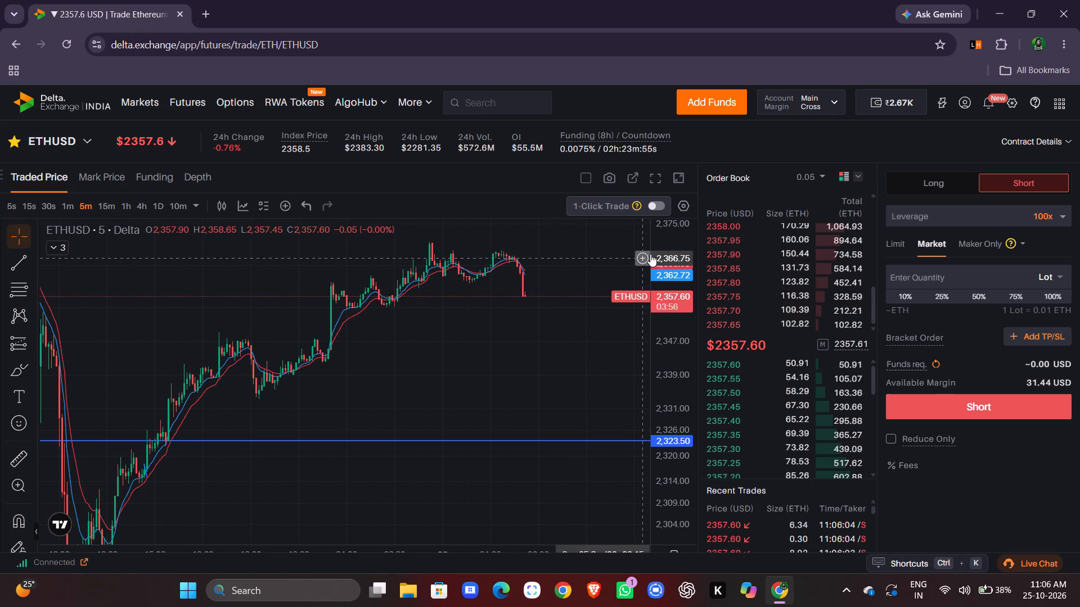
Switch the ETHUSD chart to the 1-minute interval and examine the most recent price movement.
{"action": "left_click", "coordinate": [678, 243]}
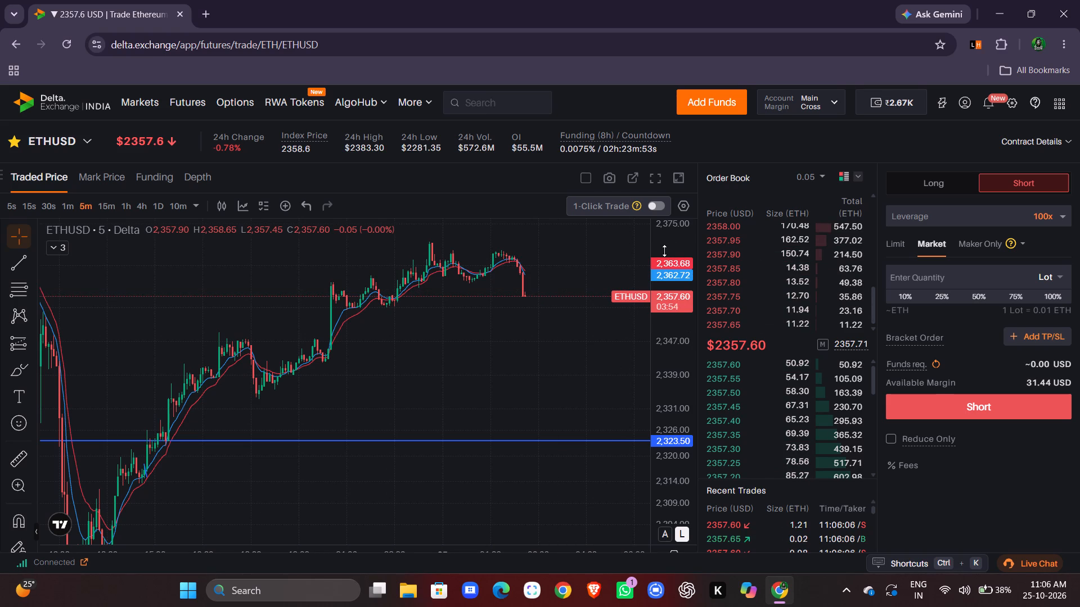
{"action": "left_click_drag", "start_coordinate": [664, 251], "coordinate": [674, 421]}
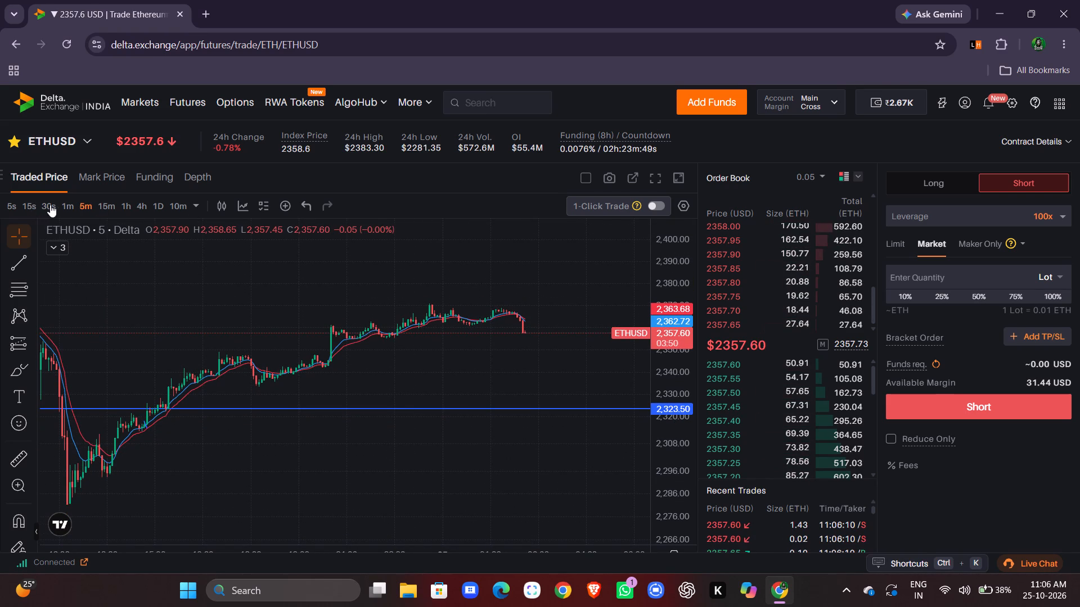
{"action": "left_click", "coordinate": [67, 203]}
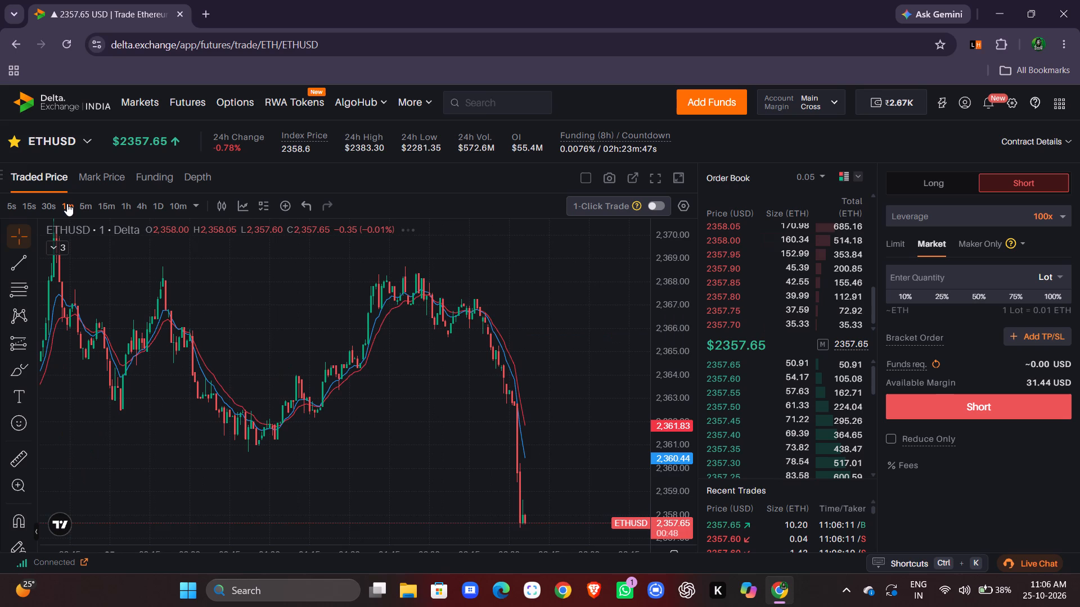
{"action": "left_click_drag", "start_coordinate": [673, 281], "coordinate": [685, 438]}
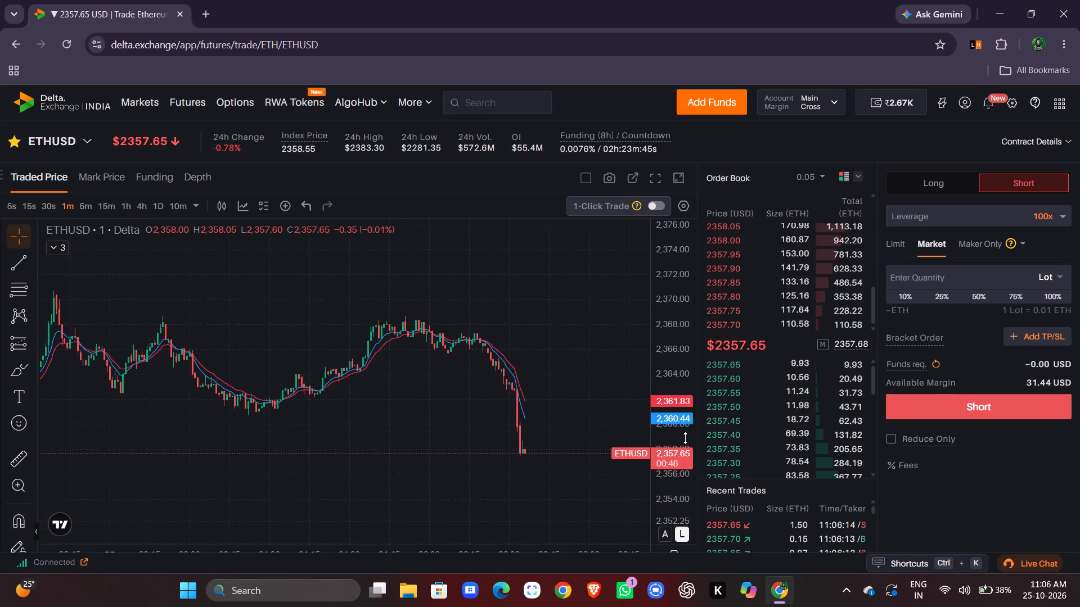
{"action": "left_click_drag", "start_coordinate": [685, 438], "coordinate": [686, 511]}
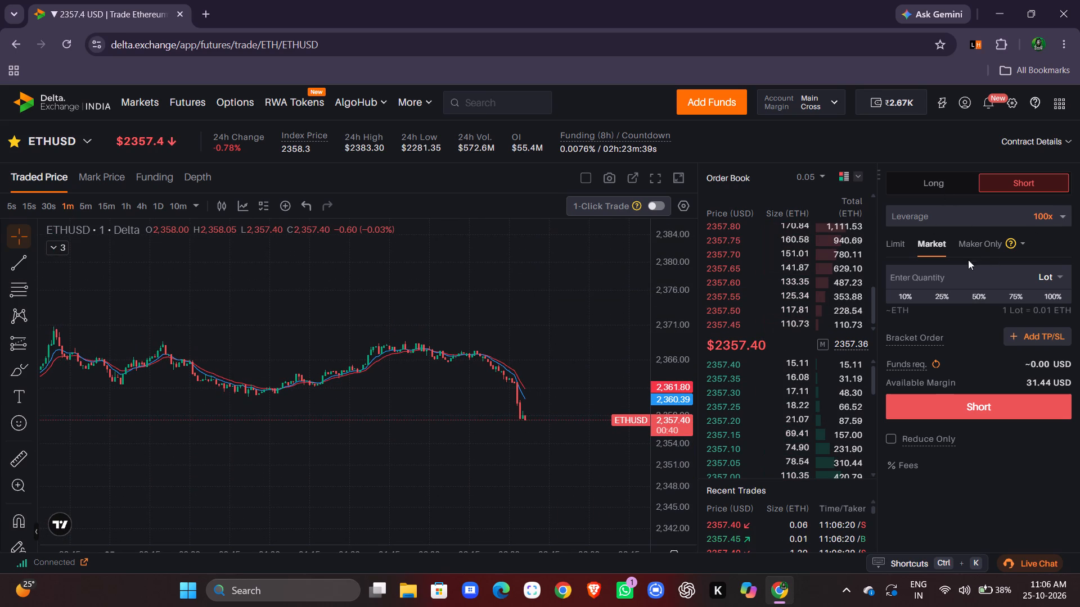
Set the order leverage for ETHUSD to 200x.
{"action": "left_click", "coordinate": [1062, 208]}
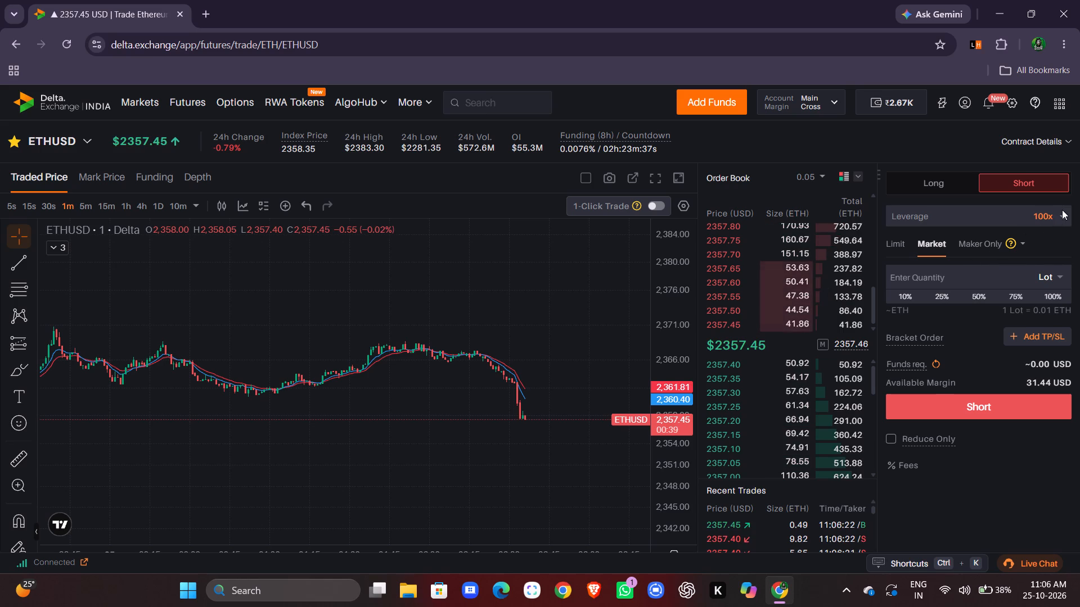
{"action": "left_click_drag", "start_coordinate": [1061, 268], "coordinate": [1065, 260]}
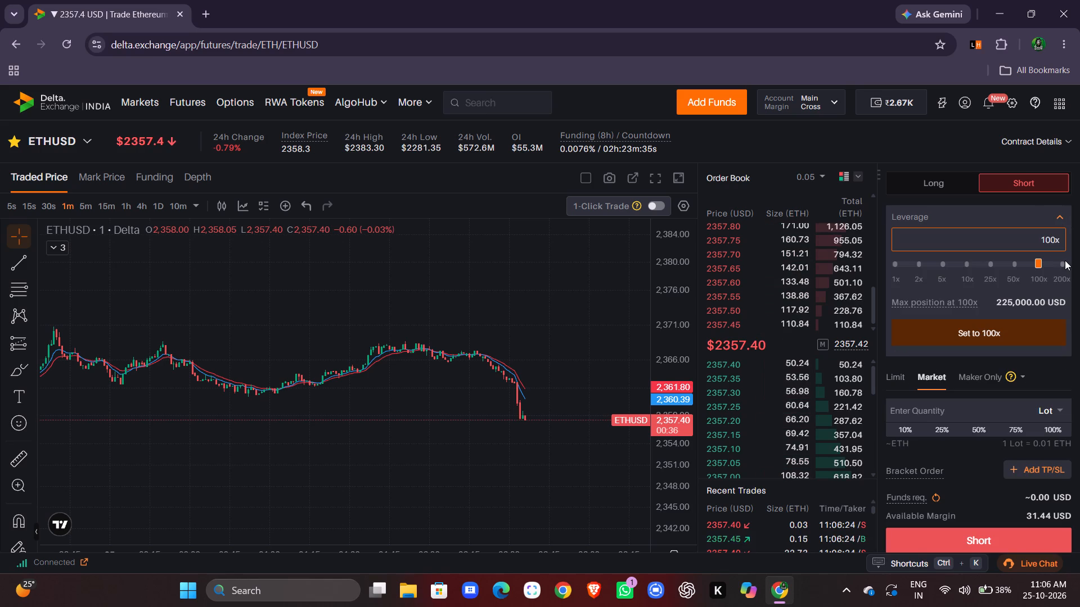
{"action": "left_click_drag", "start_coordinate": [1065, 260], "coordinate": [1066, 259]}
{"action": "left_click", "coordinate": [1063, 265]}
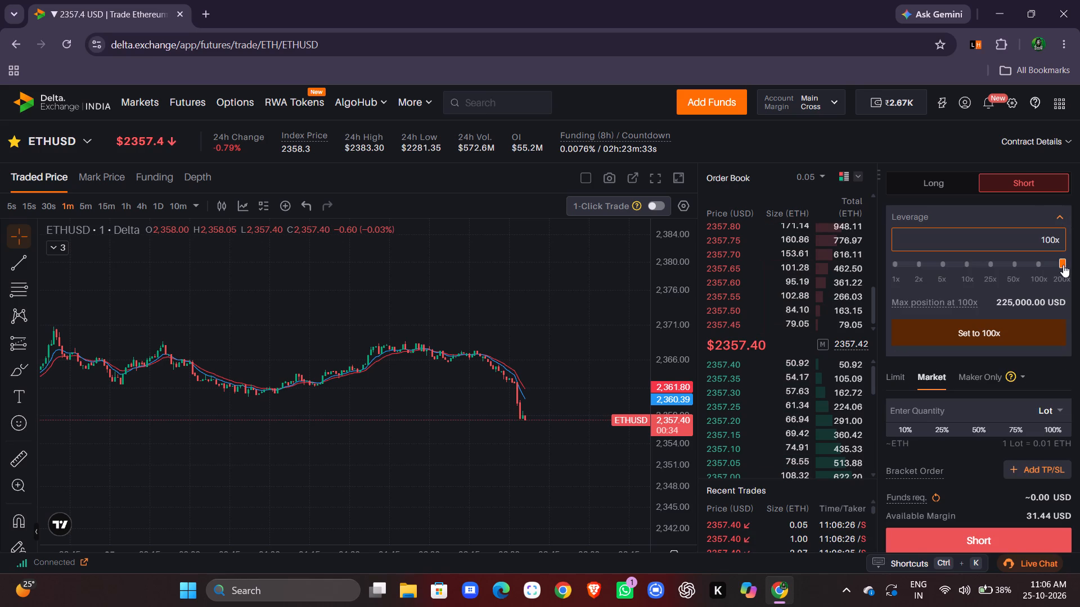
{"action": "left_click", "coordinate": [1016, 330]}
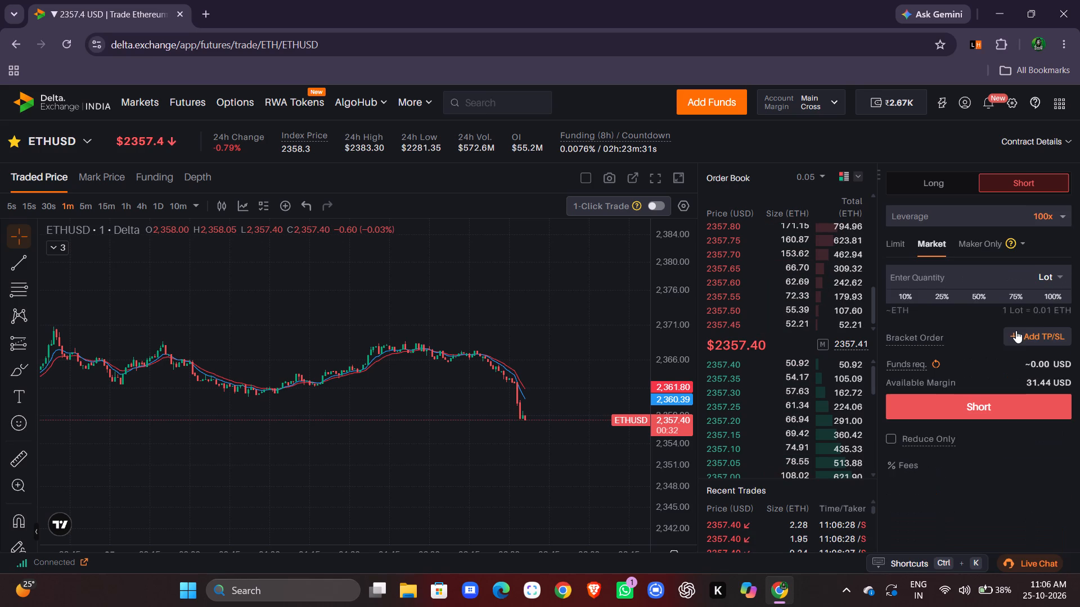
Enter a quantity of 200 lots for the ETHUSD market short order.
{"action": "scroll", "coordinate": [1016, 330], "scroll_direction": "down", "scroll_amount": 1}
{"action": "scroll", "coordinate": [1012, 284], "scroll_direction": "up", "scroll_amount": 1}
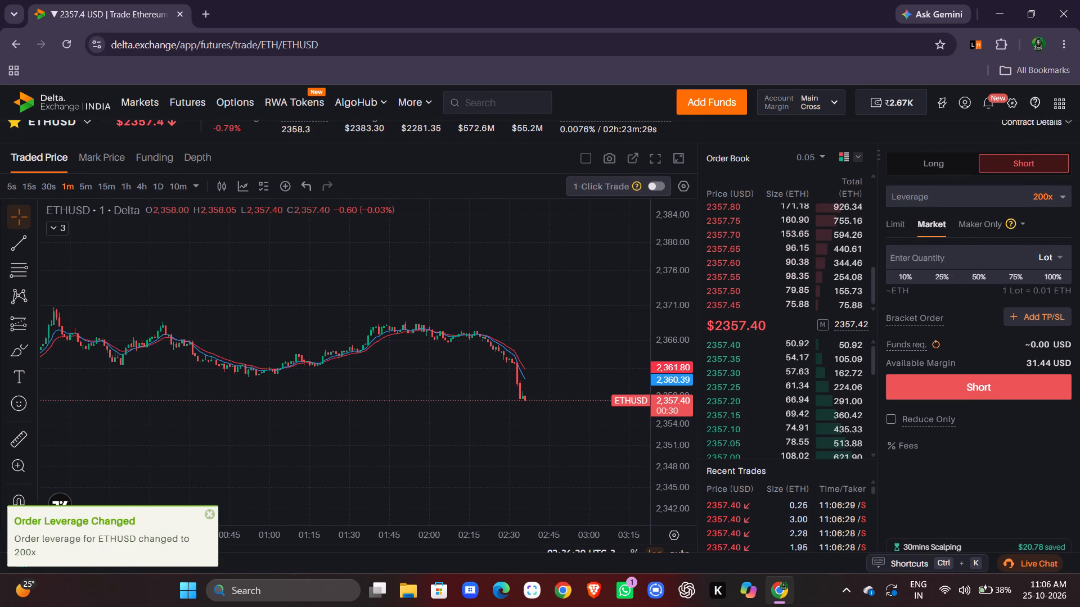
{"action": "left_click", "coordinate": [981, 257]}
{"action": "type", "text": "200"}
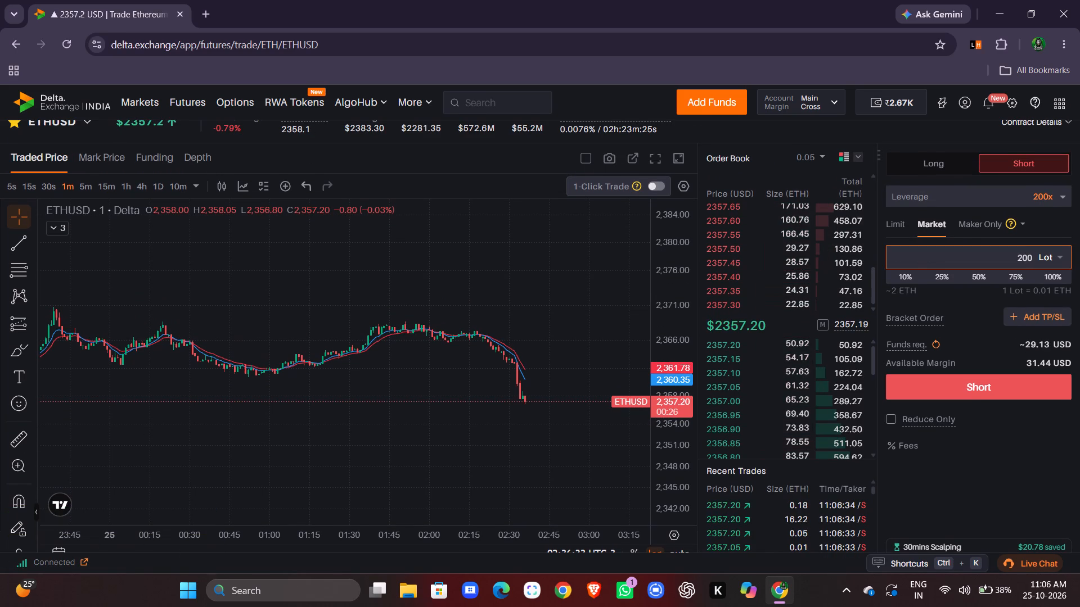
Switch the ETHUSD chart to the 5-minute interval and examine the recent price movement above the blue horizontal line.
{"action": "left_click_drag", "start_coordinate": [676, 221], "coordinate": [676, 229]}
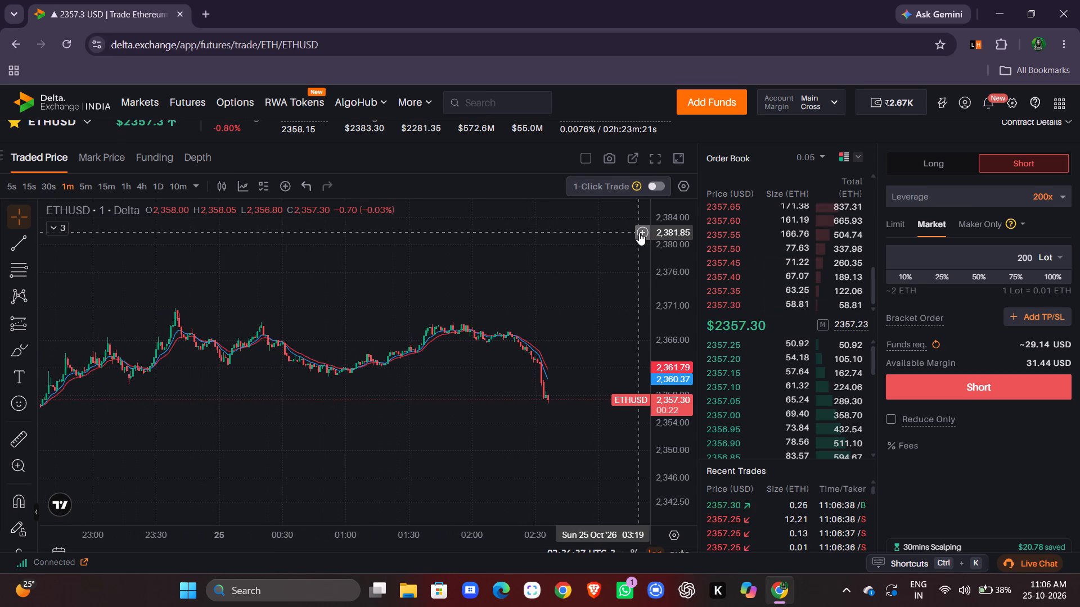
{"action": "left_click", "coordinate": [83, 185]}
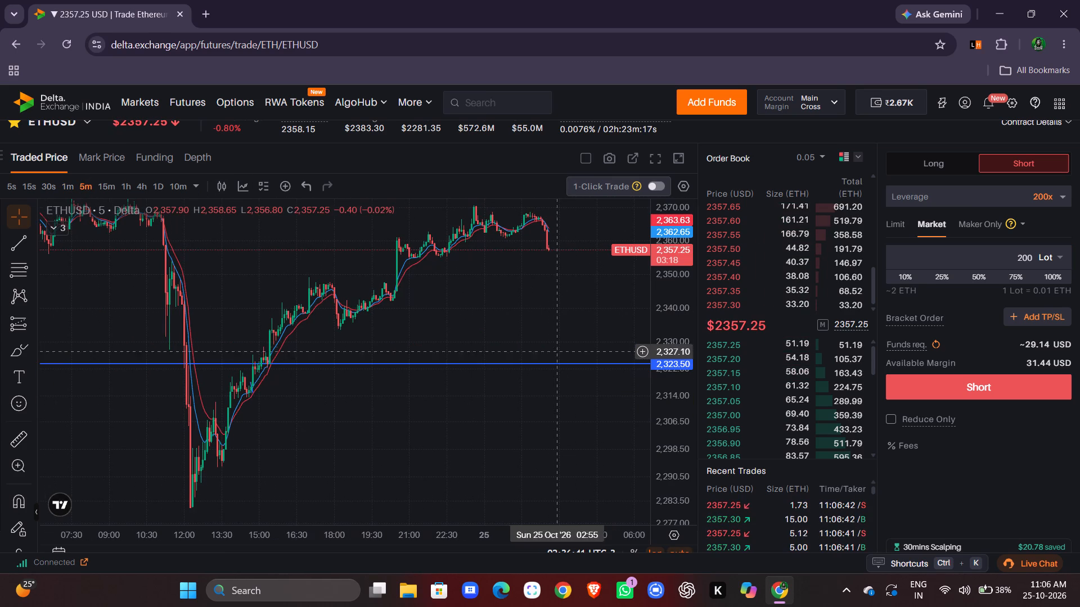
{"action": "left_click_drag", "start_coordinate": [550, 333], "coordinate": [523, 366]}
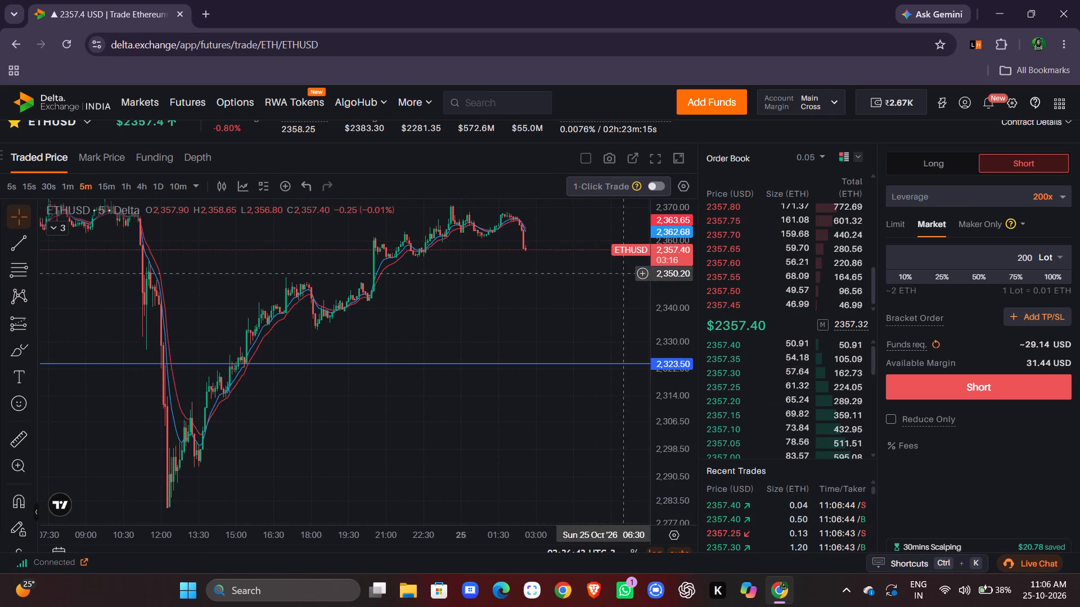
{"action": "left_click_drag", "start_coordinate": [476, 331], "coordinate": [481, 396]}
{"action": "left_click_drag", "start_coordinate": [544, 303], "coordinate": [537, 358]}
{"action": "left_click_drag", "start_coordinate": [498, 309], "coordinate": [447, 358]}
{"action": "left_click_drag", "start_coordinate": [663, 233], "coordinate": [661, 266]}
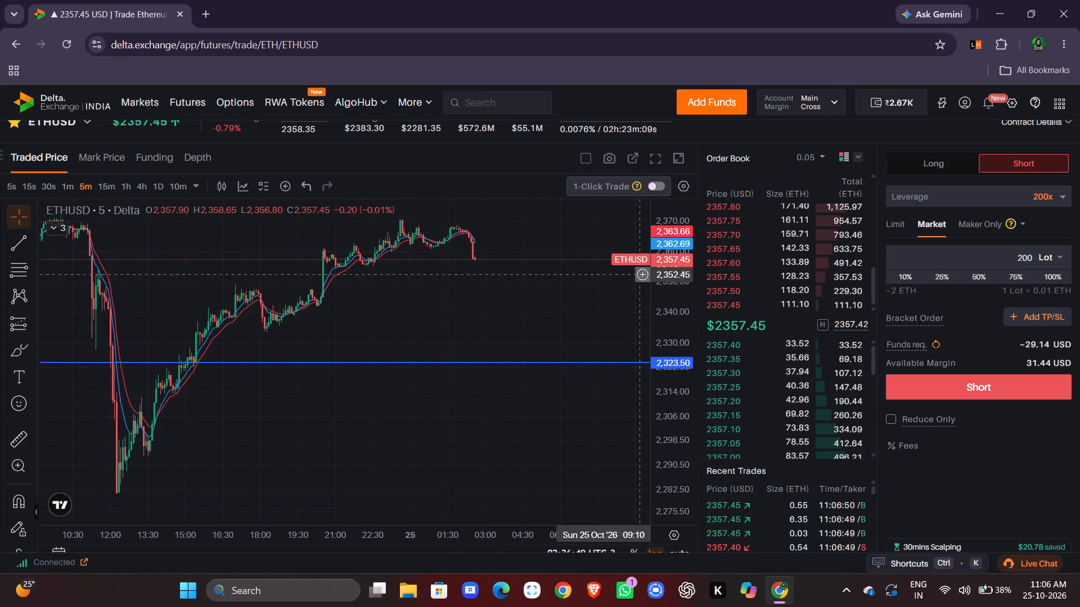
{"action": "left_click_drag", "start_coordinate": [530, 271], "coordinate": [564, 343]}
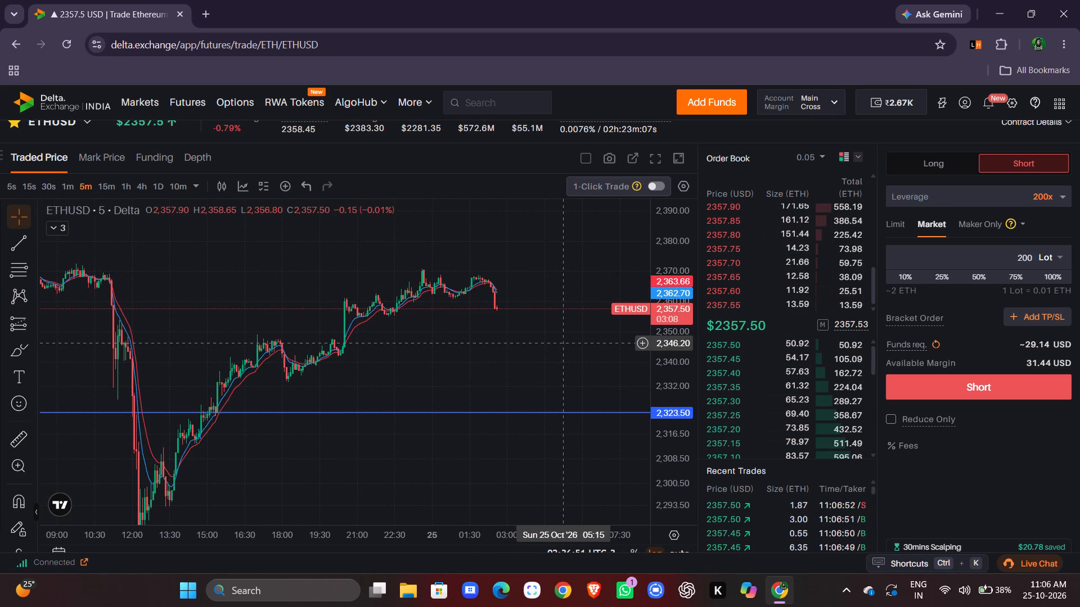
{"action": "left_click_drag", "start_coordinate": [668, 306], "coordinate": [700, 207]}
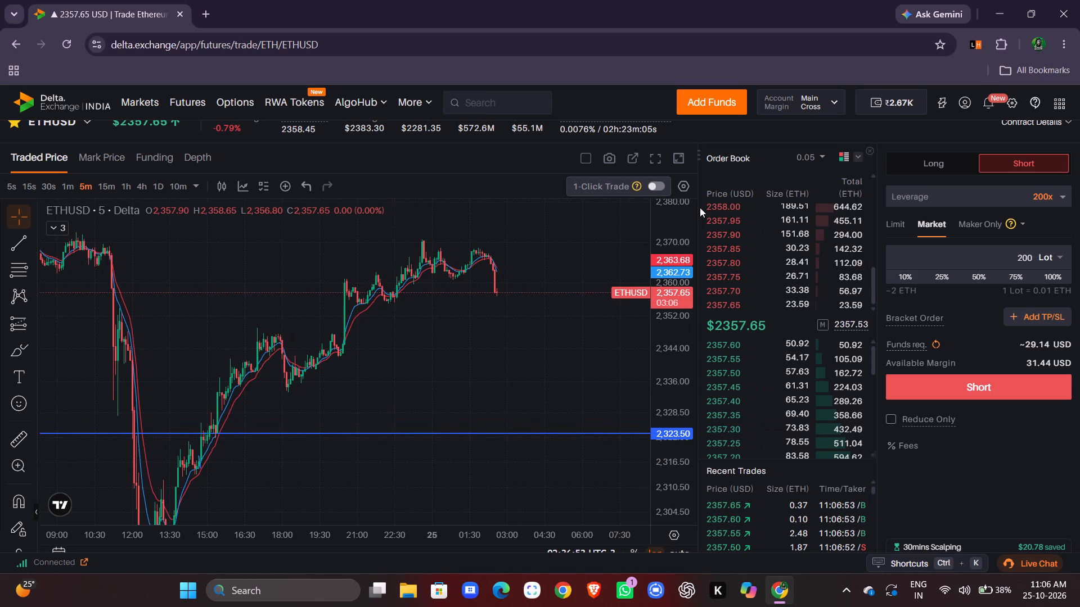
{"action": "left_click_drag", "start_coordinate": [550, 361], "coordinate": [546, 425]}
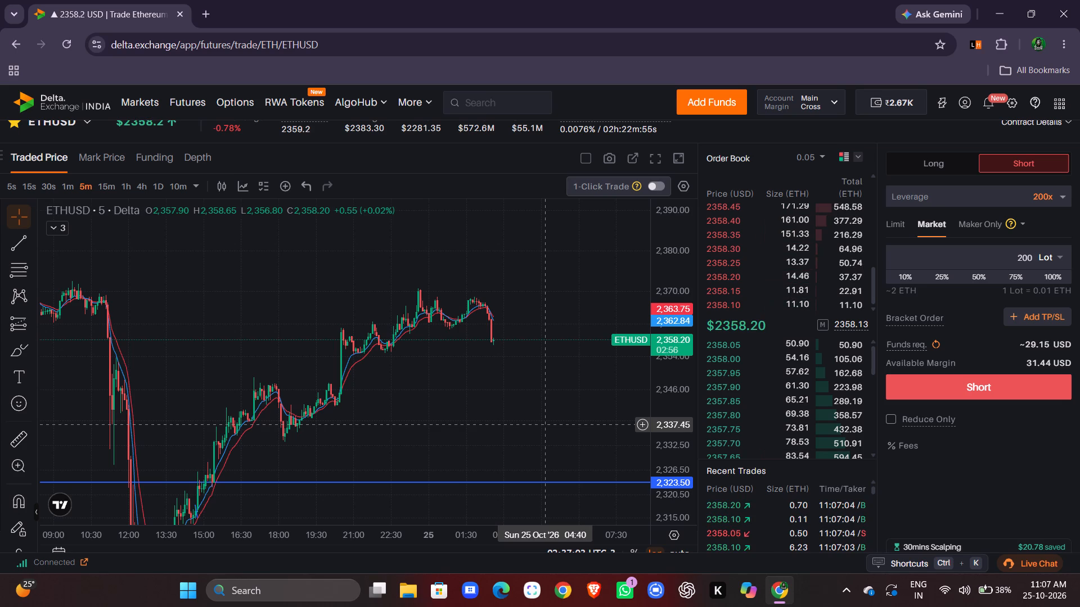
Return the ETHUSD chart to the 1-minute interval and examine the latest candles against the moving averages.
{"action": "left_click", "coordinate": [62, 186]}
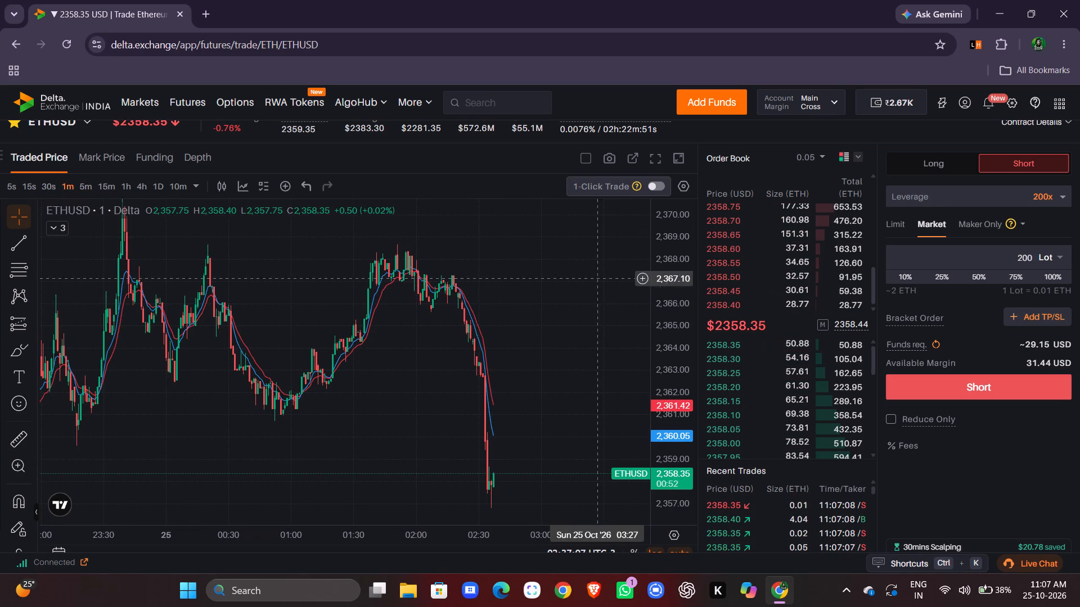
{"action": "left_click_drag", "start_coordinate": [667, 246], "coordinate": [664, 316]}
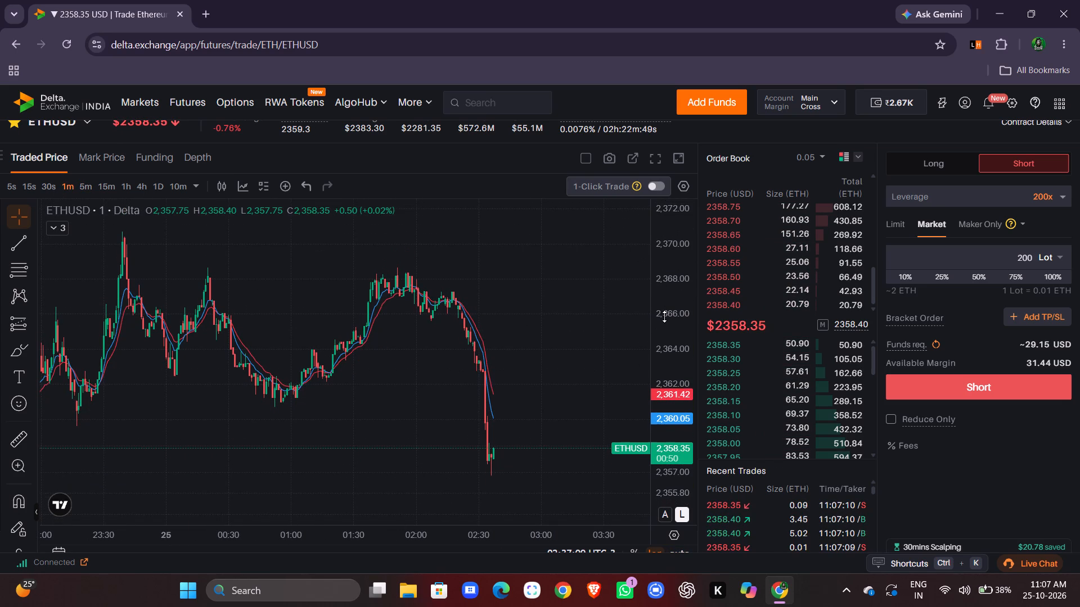
{"action": "left_click_drag", "start_coordinate": [664, 316], "coordinate": [662, 318]}
{"action": "left_click_drag", "start_coordinate": [671, 247], "coordinate": [671, 310]}
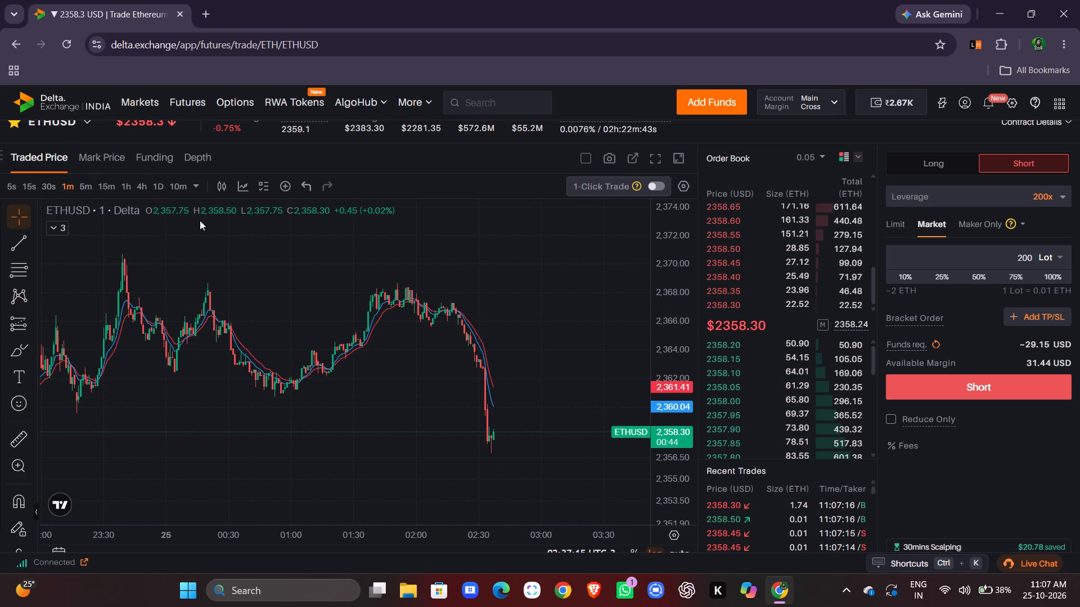
Set the ETHUSD chart back to the 5-minute interval and examine the latest candles relative to the earlier price swings.
{"action": "left_click", "coordinate": [89, 187]}
{"action": "left_click", "coordinate": [562, 299]}
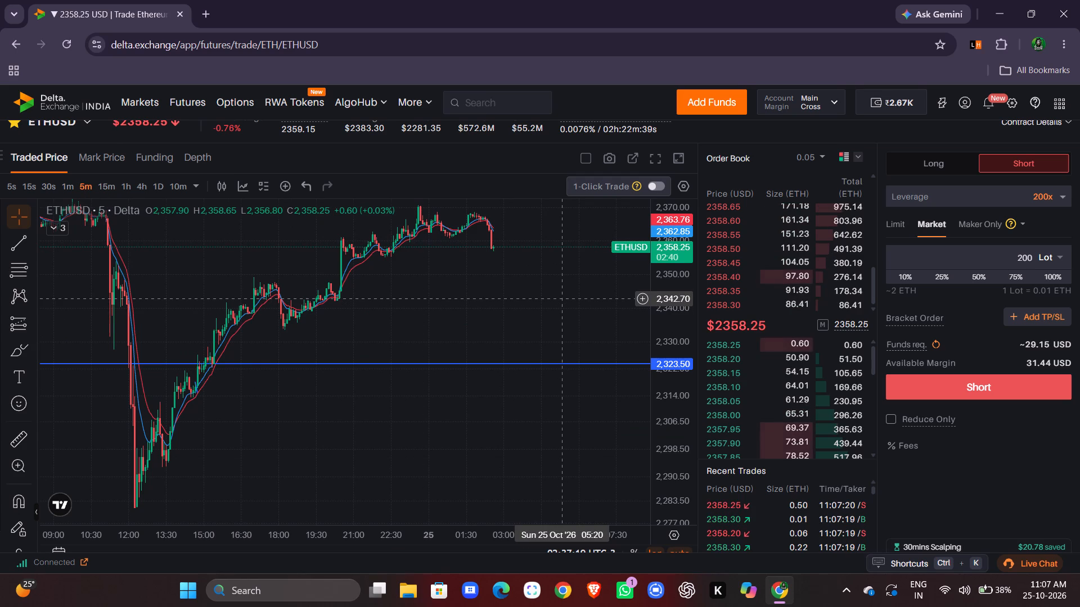
{"action": "scroll", "coordinate": [562, 299], "scroll_direction": "left", "scroll_amount": 1}
{"action": "left_click_drag", "start_coordinate": [605, 254], "coordinate": [608, 284]}
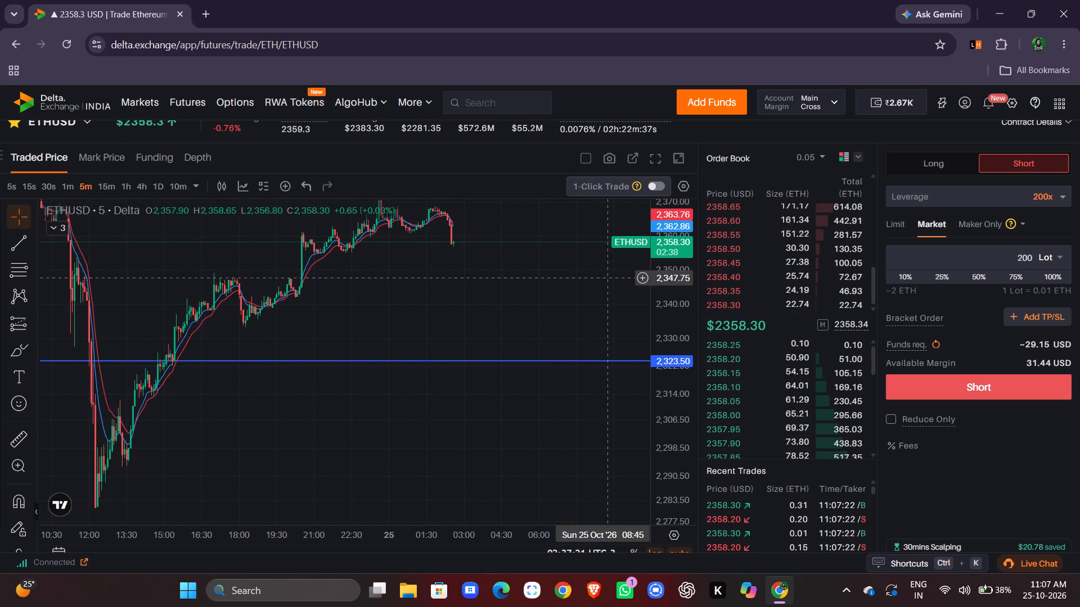
{"action": "left_click_drag", "start_coordinate": [608, 284], "coordinate": [609, 307]}
{"action": "left_click", "coordinate": [665, 254]}
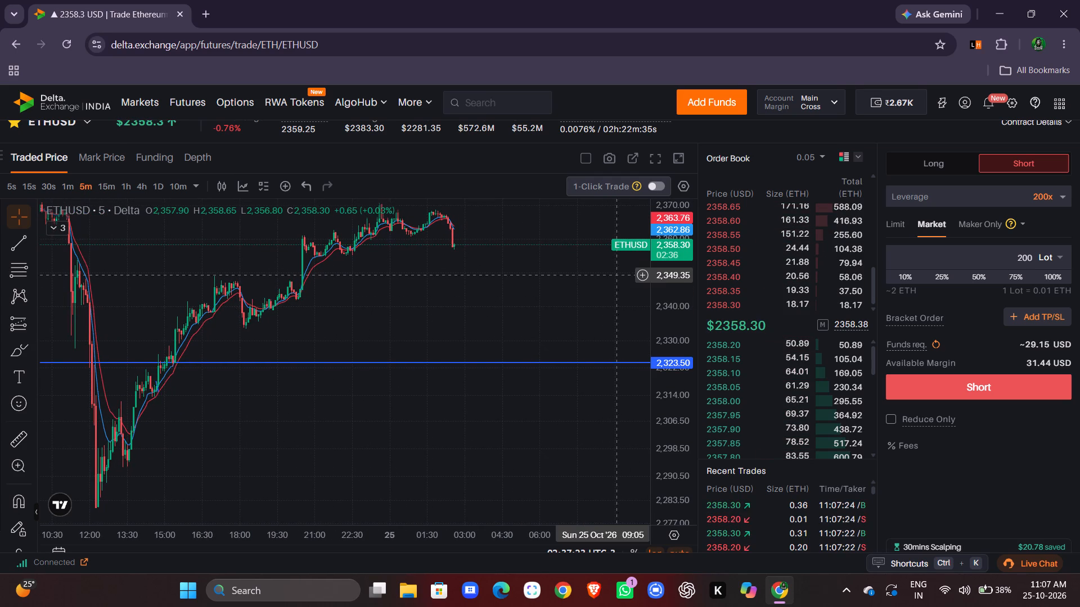
{"action": "left_click_drag", "start_coordinate": [601, 283], "coordinate": [600, 329]}
{"action": "left_click_drag", "start_coordinate": [537, 309], "coordinate": [531, 348]}
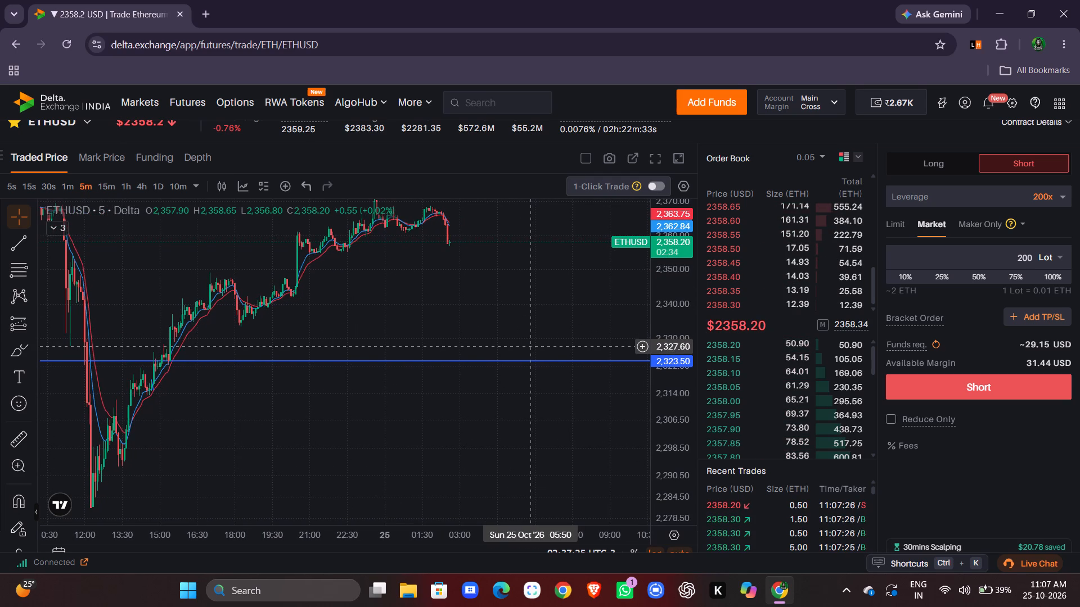
{"action": "left_click_drag", "start_coordinate": [531, 348], "coordinate": [531, 349]}
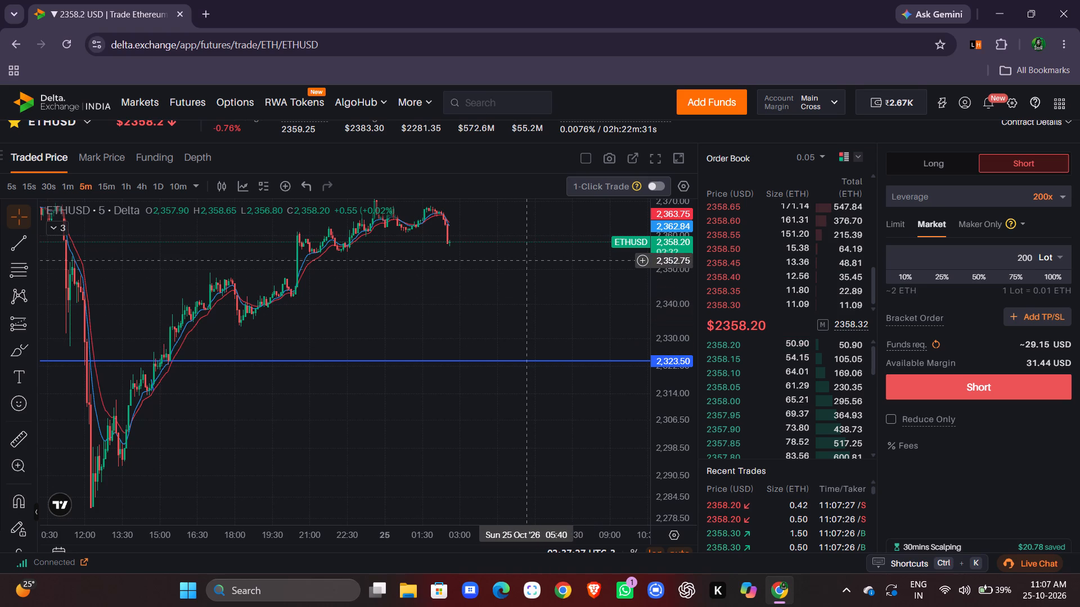
{"action": "left_click_drag", "start_coordinate": [523, 256], "coordinate": [510, 321]}
{"action": "left_click_drag", "start_coordinate": [661, 223], "coordinate": [660, 268]}
{"action": "left_click_drag", "start_coordinate": [565, 293], "coordinate": [563, 411]}
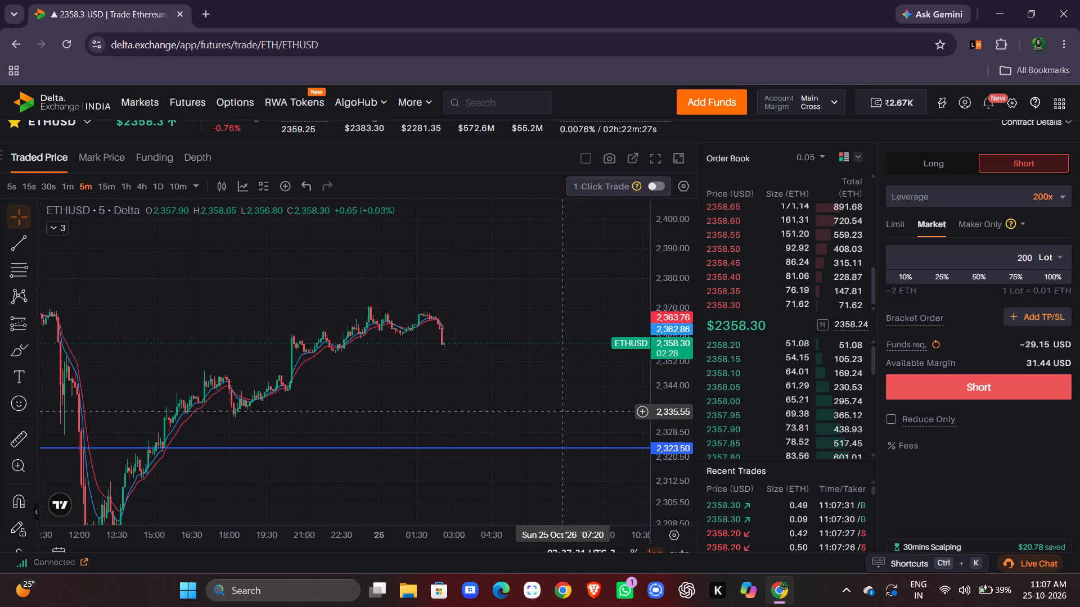
{"action": "left_click_drag", "start_coordinate": [563, 411], "coordinate": [561, 410]}
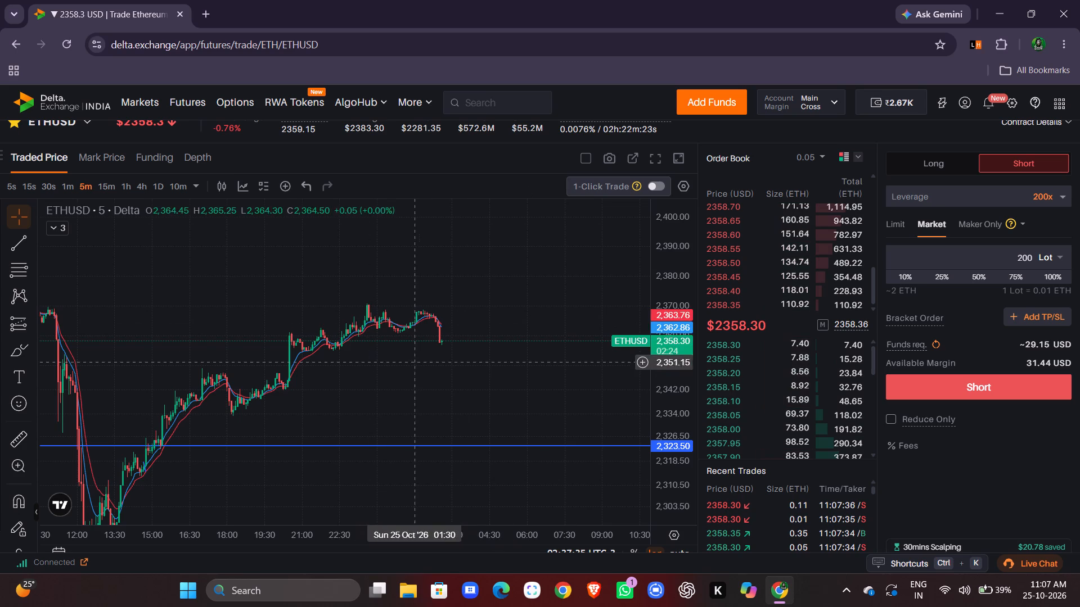
Open the XAUTUSD Tether Gold perpetual from the futures contract list.
{"action": "scroll", "coordinate": [396, 141], "scroll_direction": "up", "scroll_amount": 2}
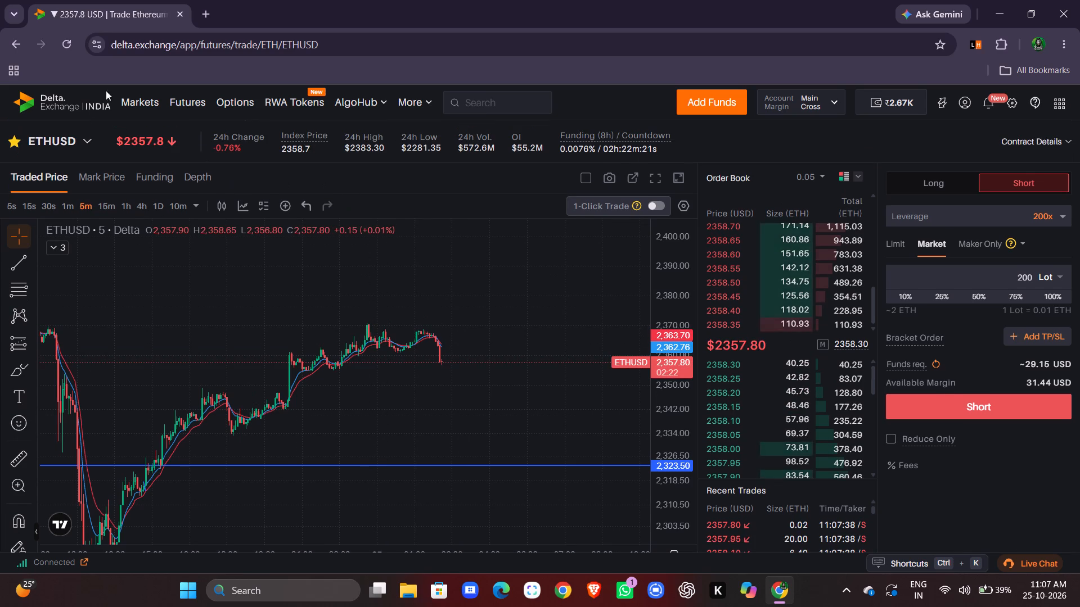
{"action": "left_click", "coordinate": [72, 139]}
{"action": "scroll", "coordinate": [214, 459], "scroll_direction": "down", "scroll_amount": 2}
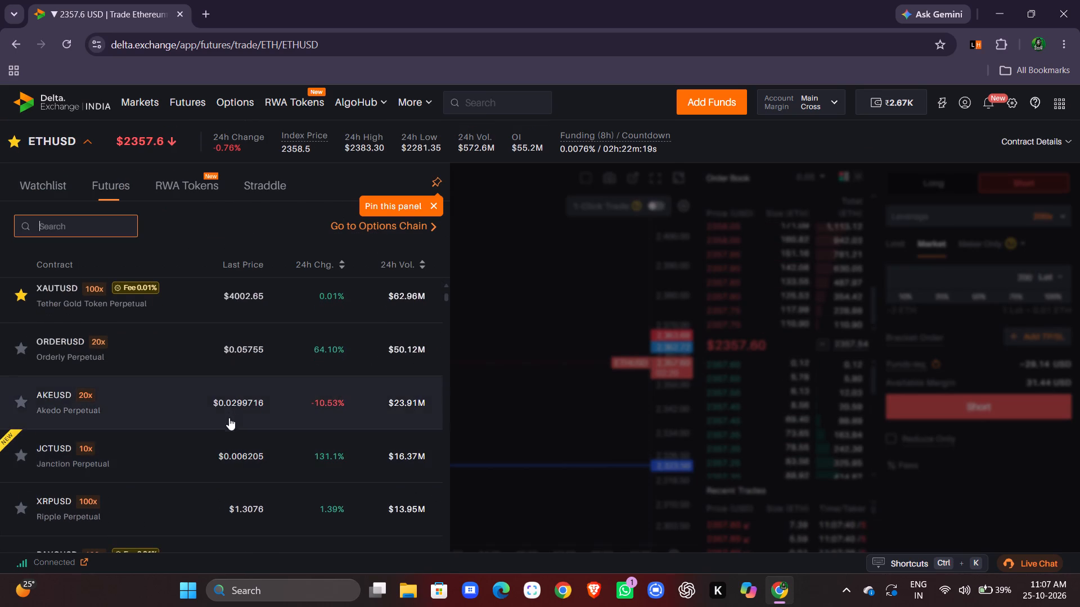
{"action": "scroll", "coordinate": [231, 401], "scroll_direction": "up", "scroll_amount": 1}
{"action": "left_click", "coordinate": [233, 342]}
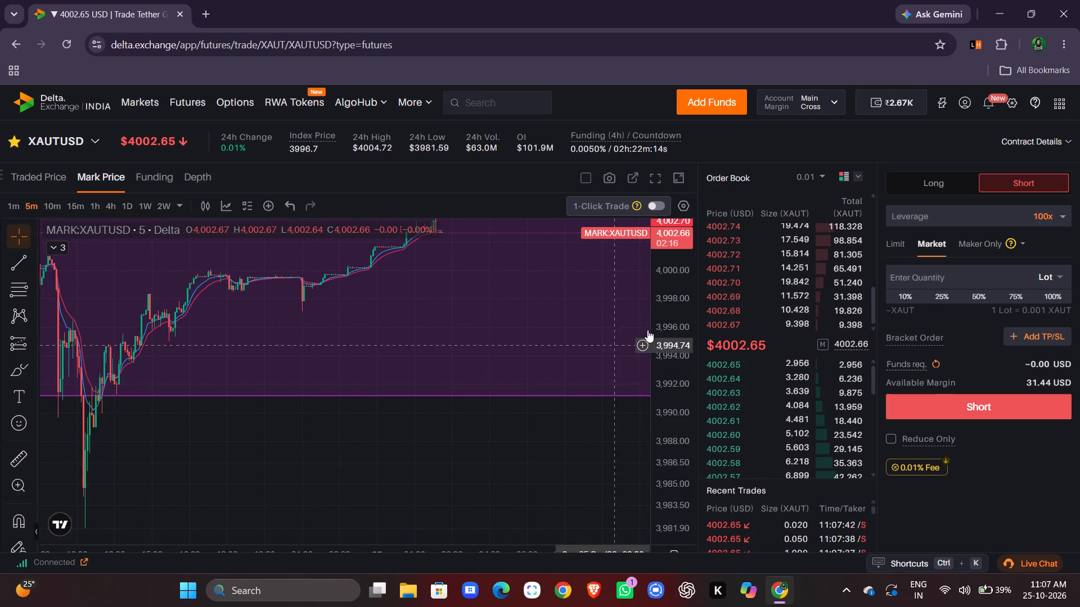
Examine the XAUTUSD mark price movement within the purple zone on the 5-minute chart.
{"action": "left_click_drag", "start_coordinate": [669, 279], "coordinate": [675, 328]}
{"action": "left_click_drag", "start_coordinate": [675, 262], "coordinate": [677, 237]}
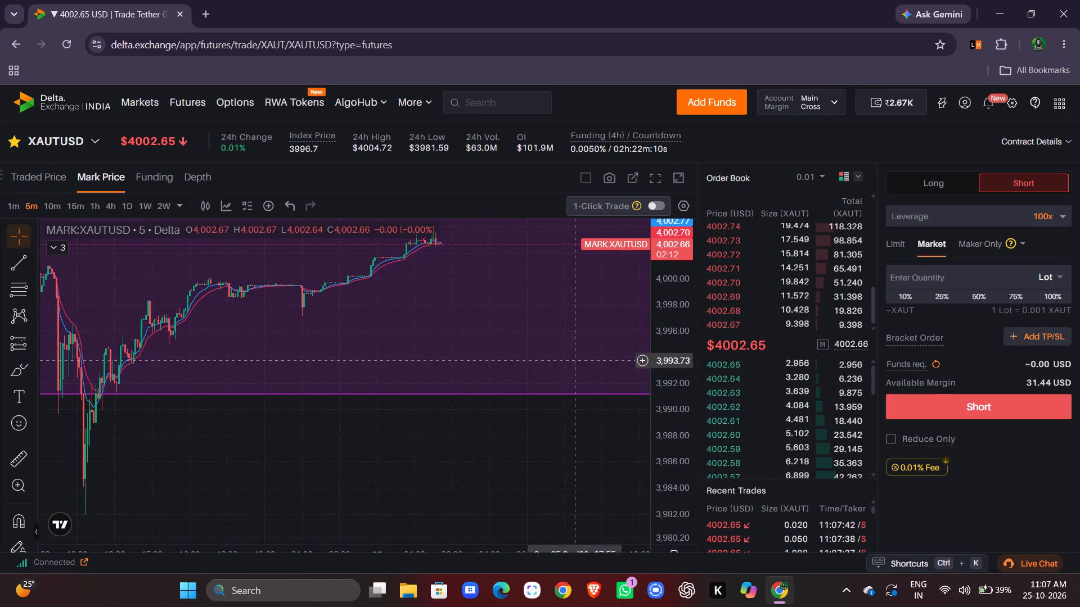
{"action": "left_click_drag", "start_coordinate": [495, 445], "coordinate": [483, 524]}
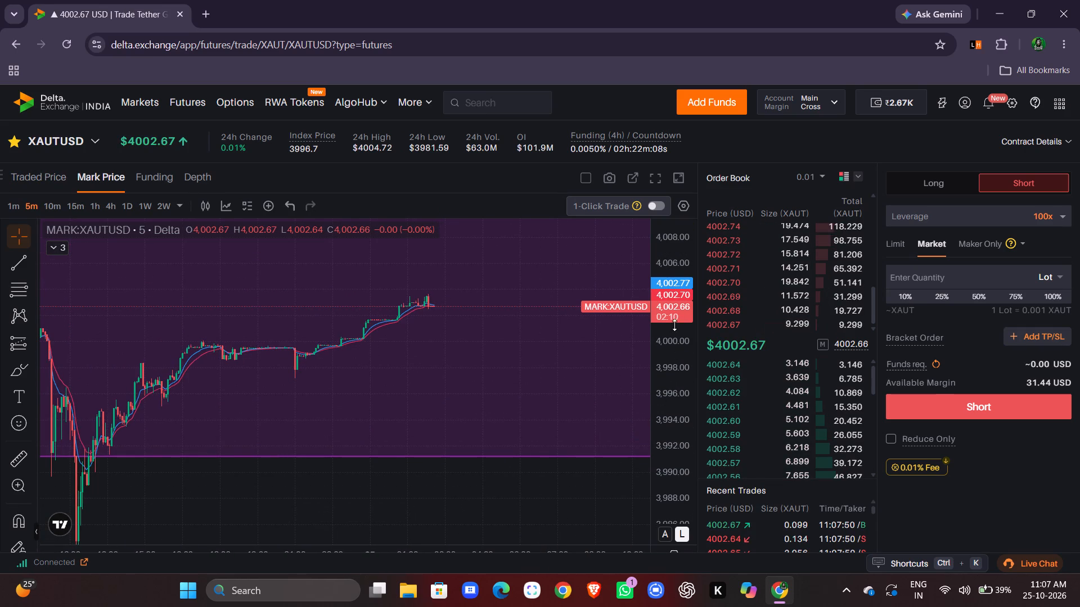
{"action": "left_click_drag", "start_coordinate": [674, 325], "coordinate": [664, 127]}
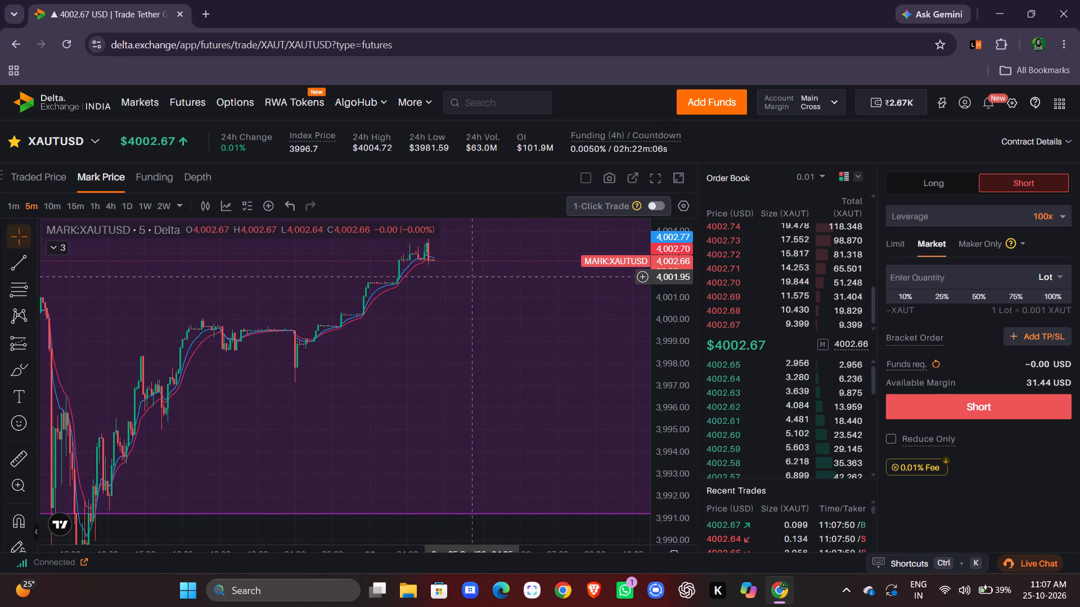
{"action": "left_click_drag", "start_coordinate": [476, 291], "coordinate": [486, 332]}
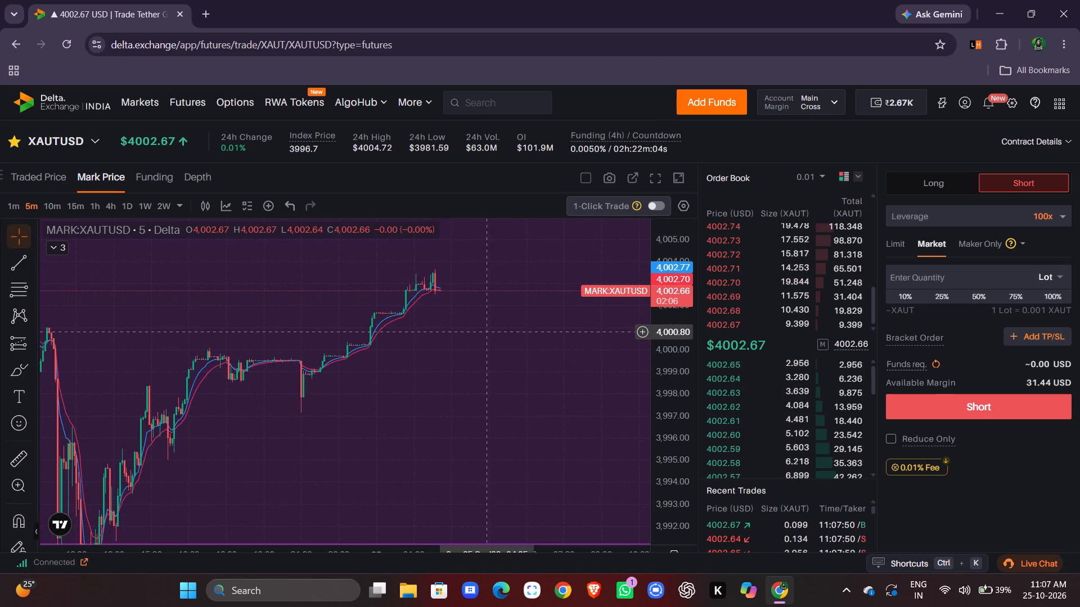
{"action": "left_click_drag", "start_coordinate": [486, 332], "coordinate": [494, 328]}
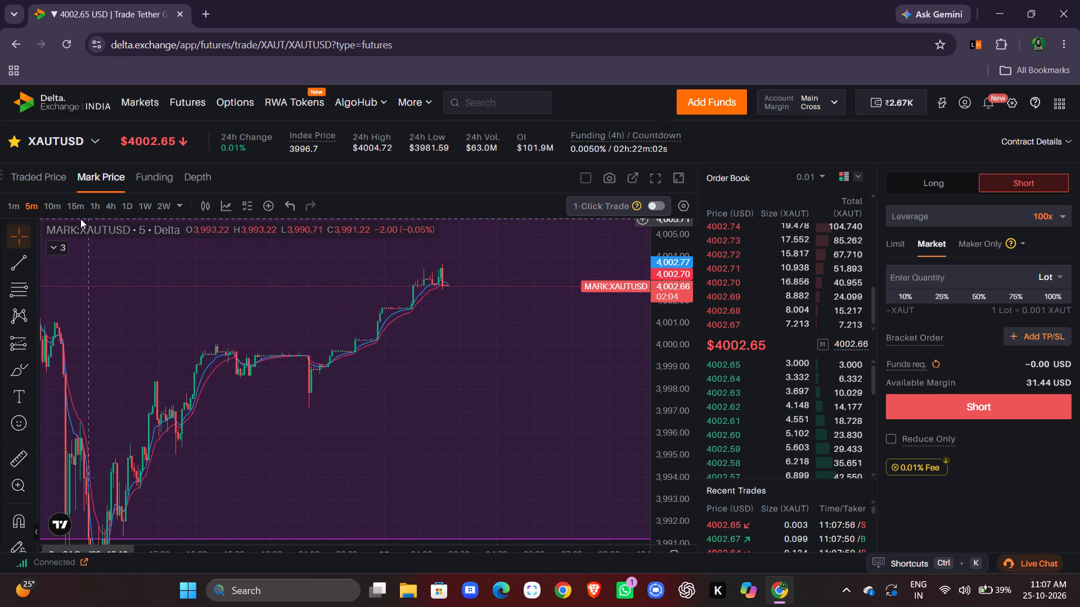
Examine the XAUTUSD mark price around the purple zone on the 15-minute and 1-hour intervals.
{"action": "left_click", "coordinate": [70, 210]}
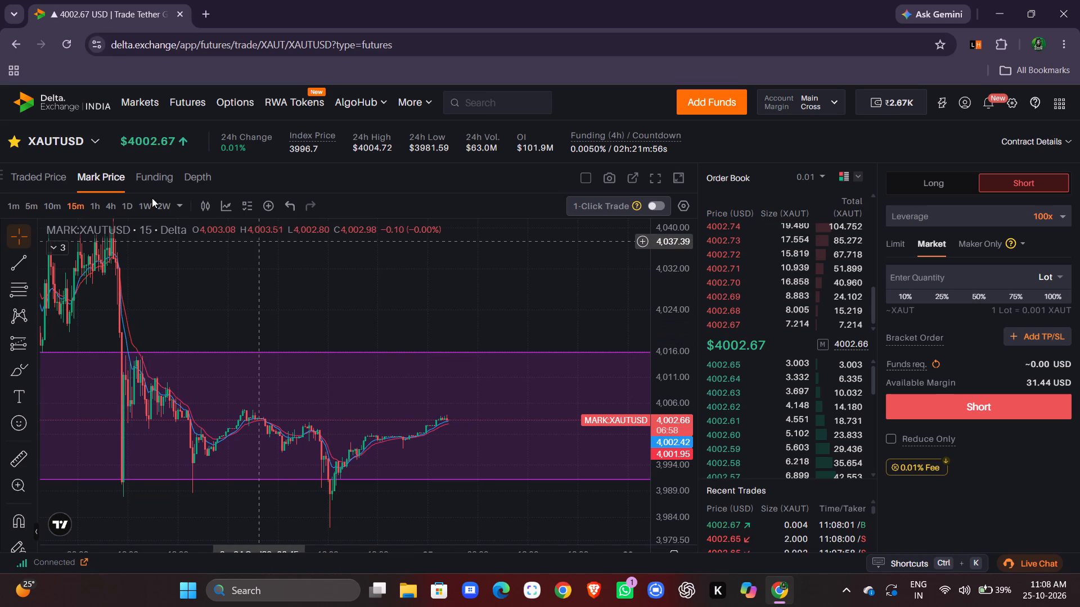
{"action": "left_click", "coordinate": [92, 211]}
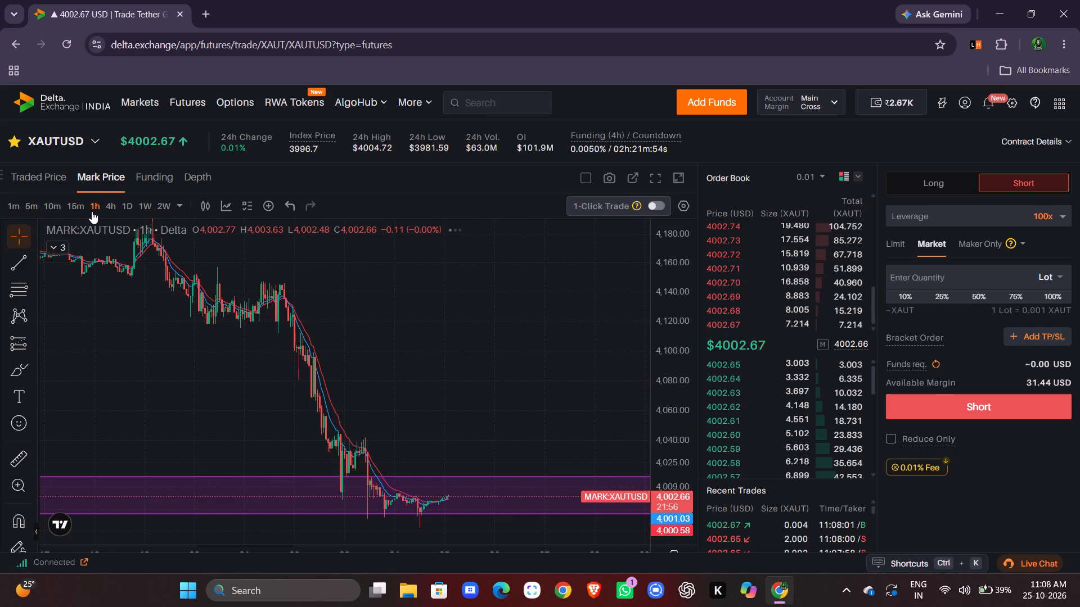
{"action": "left_click_drag", "start_coordinate": [507, 382], "coordinate": [501, 308]}
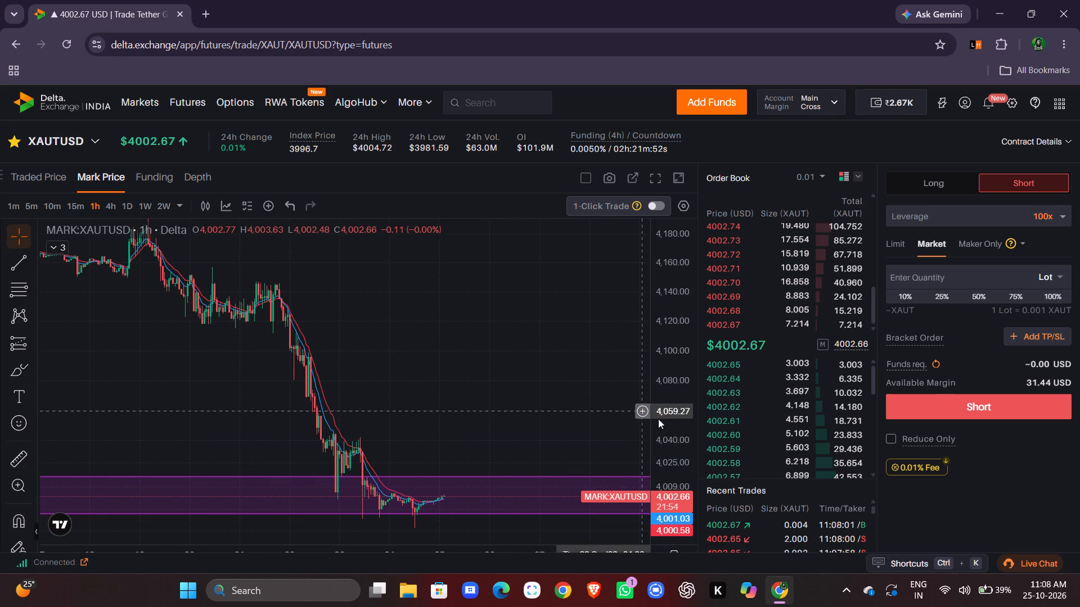
{"action": "left_click_drag", "start_coordinate": [685, 492], "coordinate": [679, 406]}
{"action": "left_click_drag", "start_coordinate": [579, 436], "coordinate": [558, 210]}
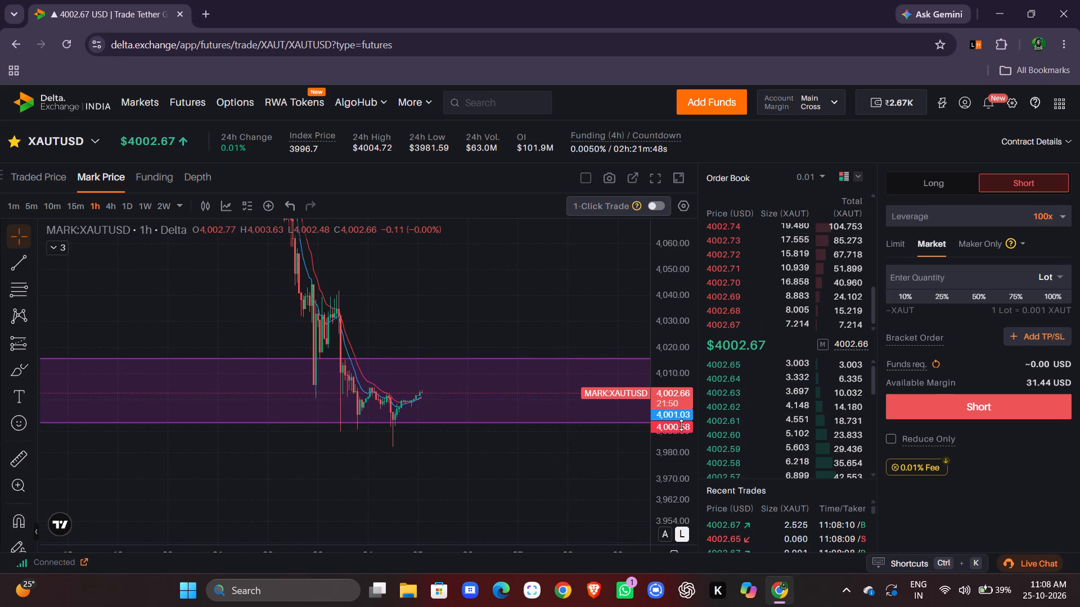
{"action": "left_click_drag", "start_coordinate": [681, 425], "coordinate": [681, 415]}
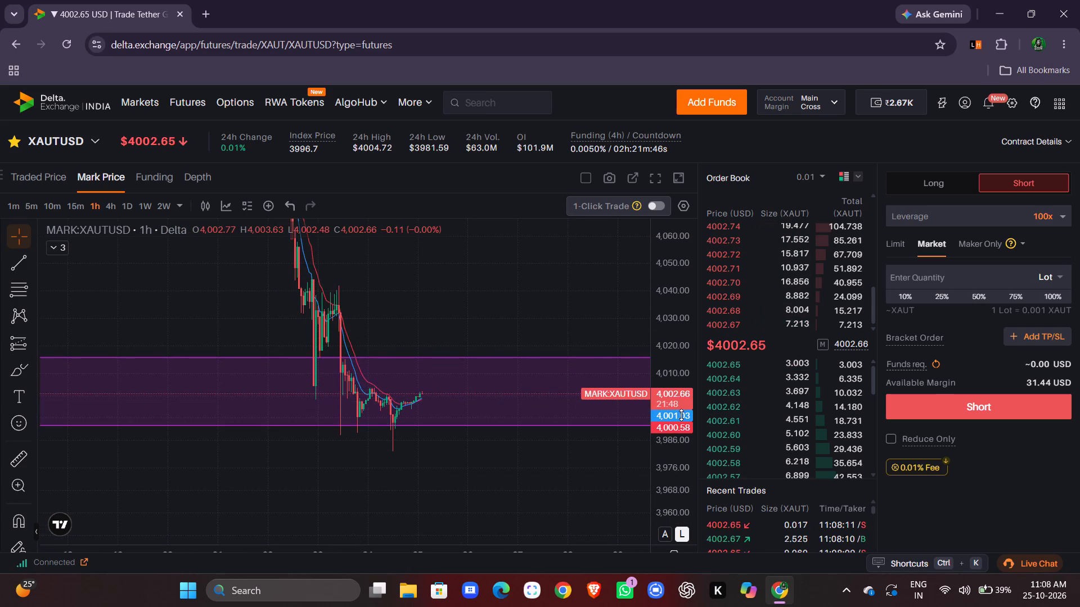
{"action": "left_click_drag", "start_coordinate": [681, 415], "coordinate": [692, 357]}
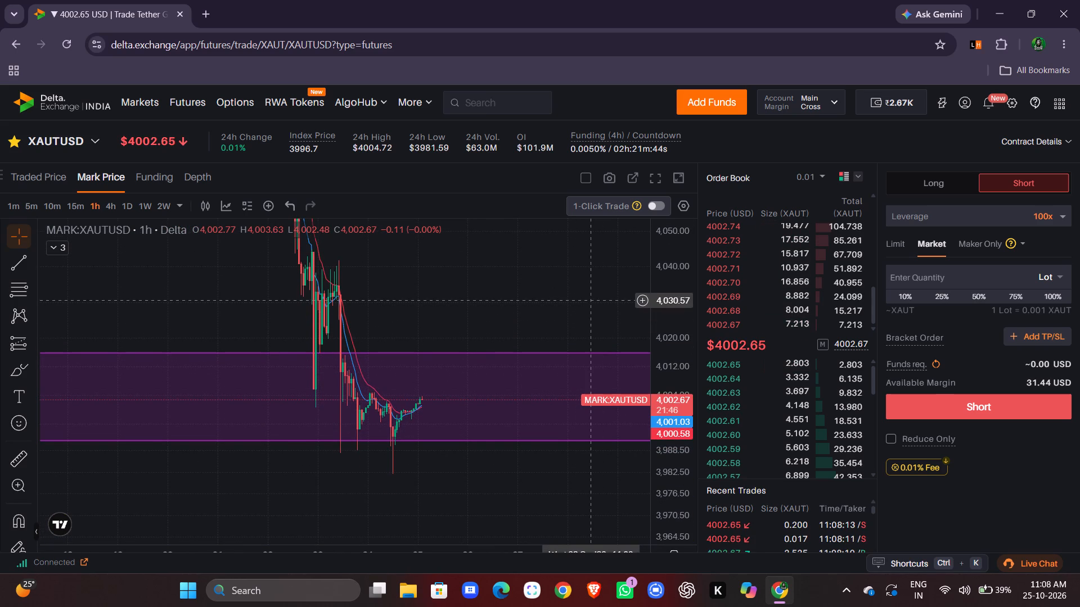
{"action": "left_click_drag", "start_coordinate": [590, 301], "coordinate": [595, 232]}
{"action": "left_click_drag", "start_coordinate": [687, 232], "coordinate": [690, 246]}
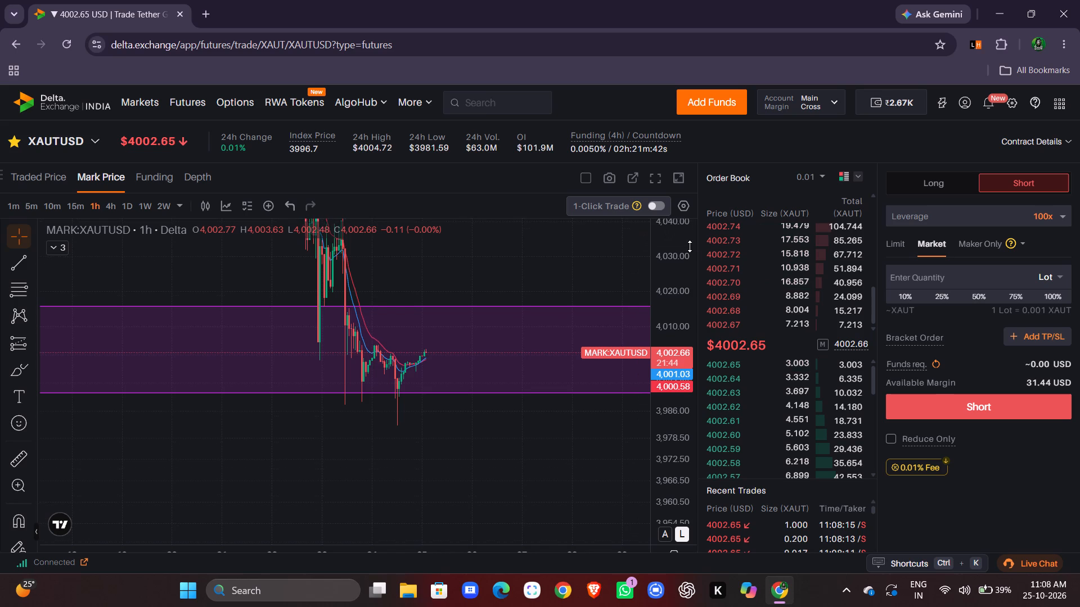
{"action": "left_click_drag", "start_coordinate": [690, 246], "coordinate": [694, 259]}
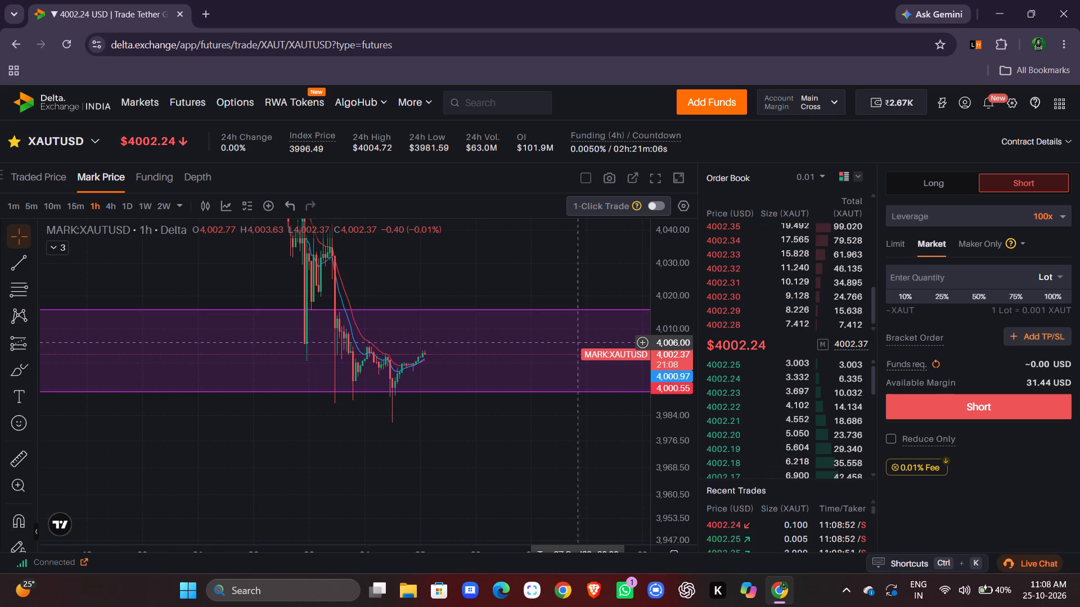
{"action": "left_click_drag", "start_coordinate": [660, 348], "coordinate": [668, 278]}
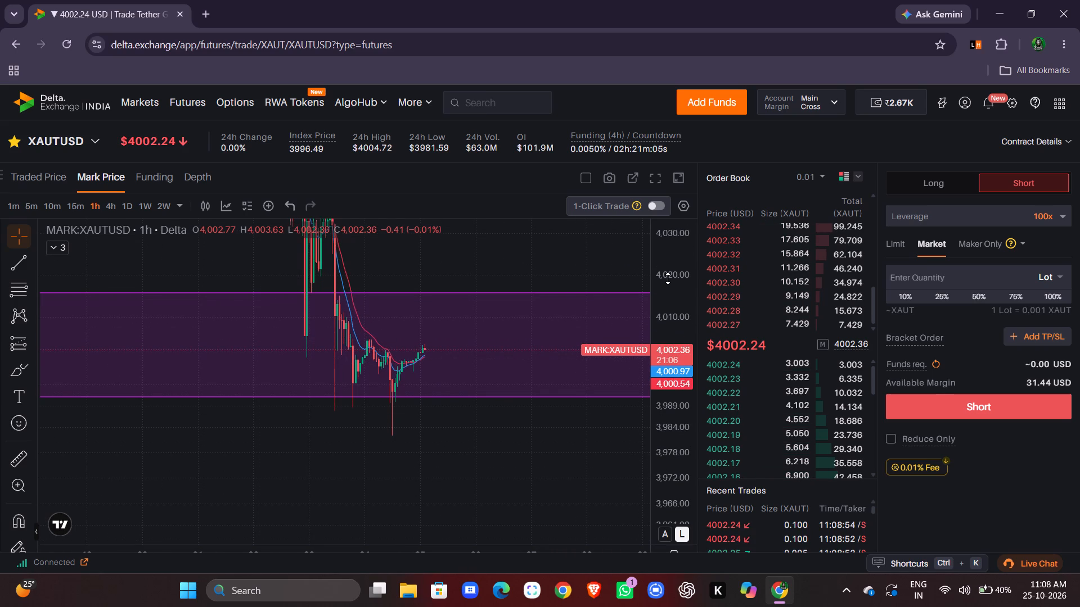
{"action": "left_click", "coordinate": [39, 206]}
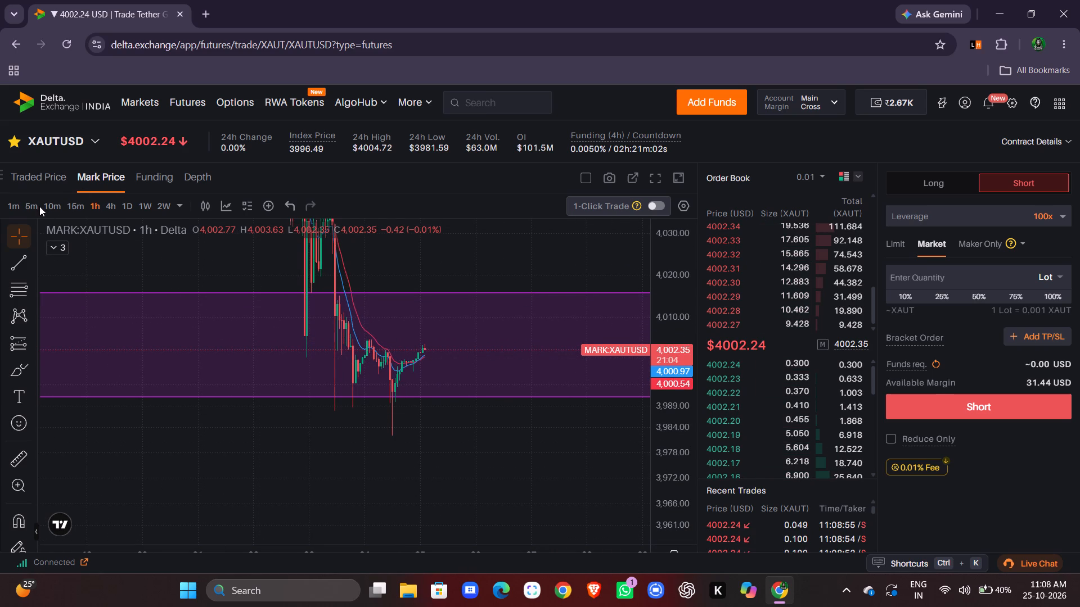
Switch the XAUTUSD chart to the 5-minute interval and examine the latest mark price candles within the purple zone.
{"action": "left_click", "coordinate": [35, 208]}
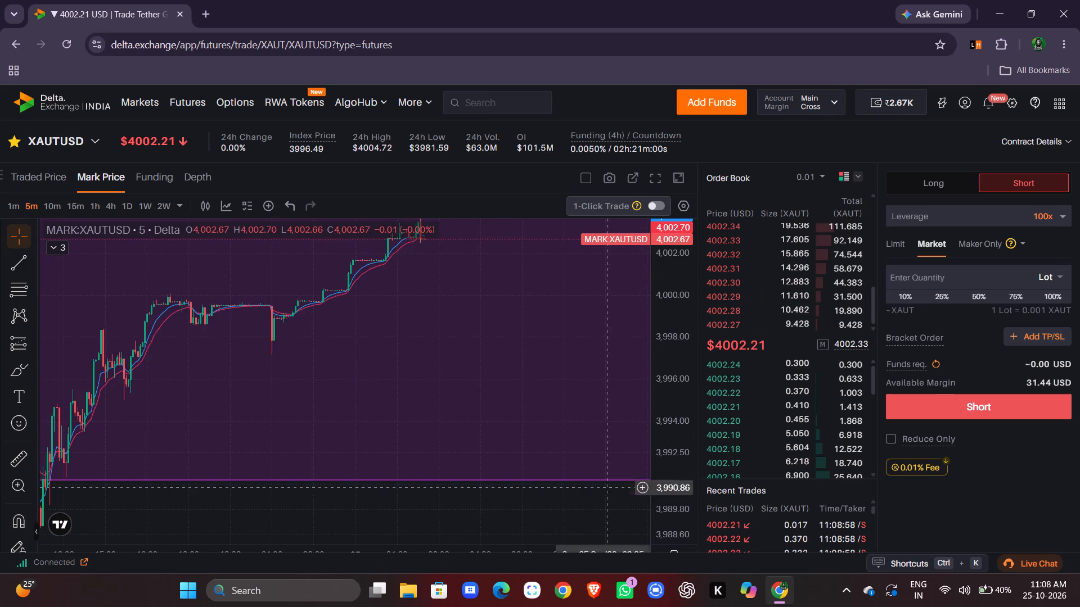
{"action": "left_click_drag", "start_coordinate": [672, 268], "coordinate": [683, 352]}
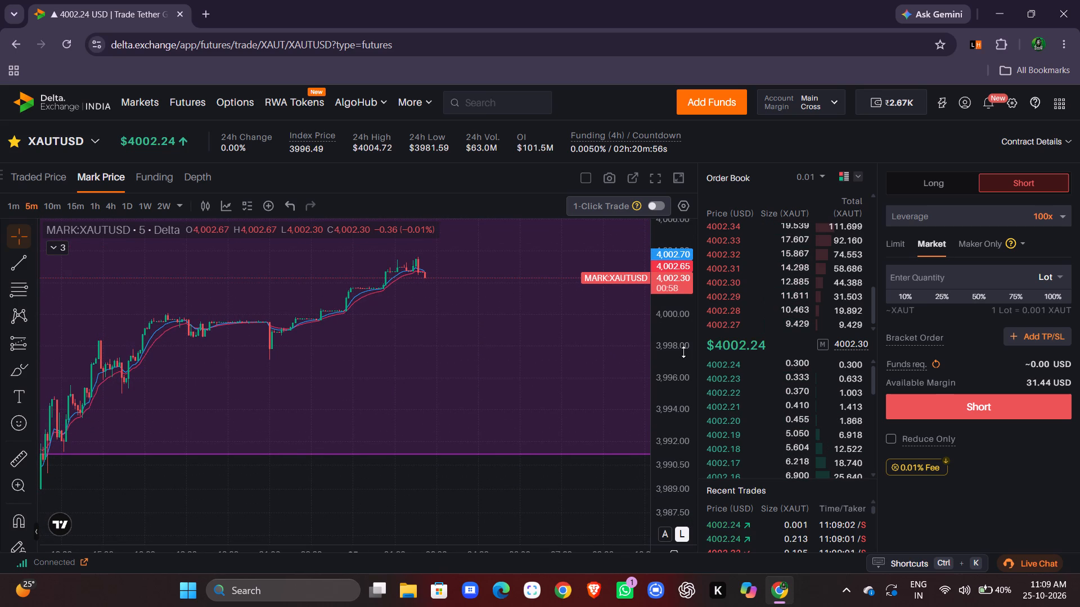
Set the leverage for the XAUTUSD short order to 100x.
{"action": "left_click", "coordinate": [1057, 213]}
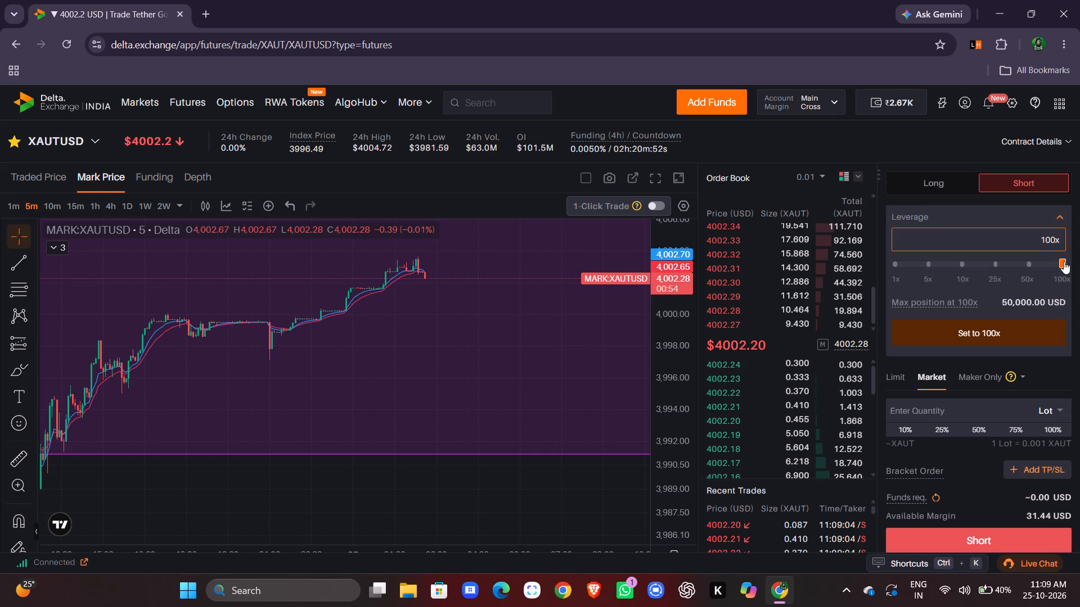
{"action": "left_click", "coordinate": [1064, 261]}
{"action": "left_click", "coordinate": [1009, 336]}
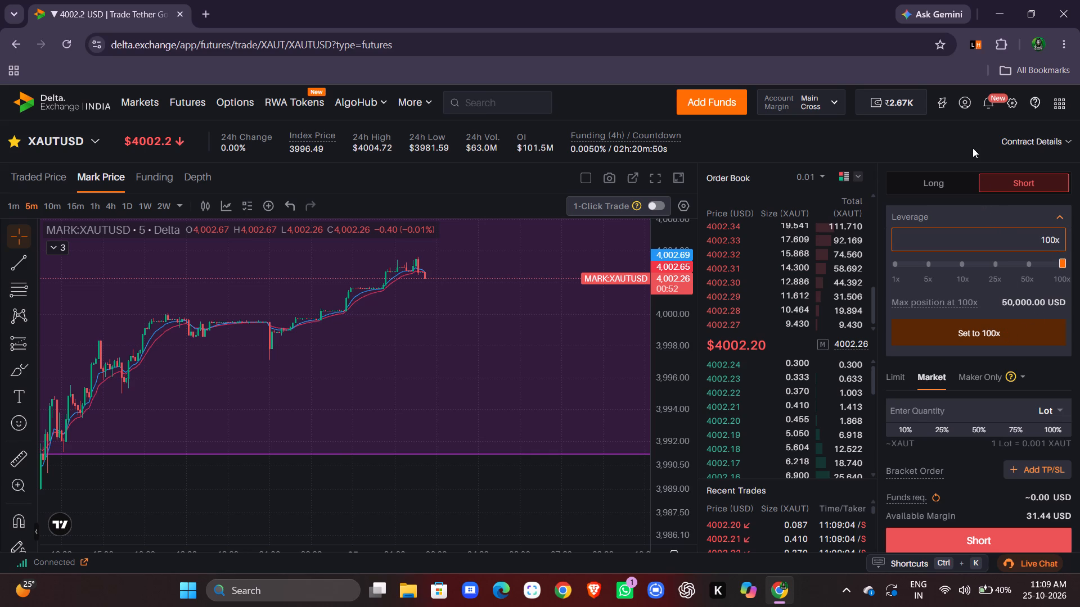
{"action": "left_click", "coordinate": [970, 140]}
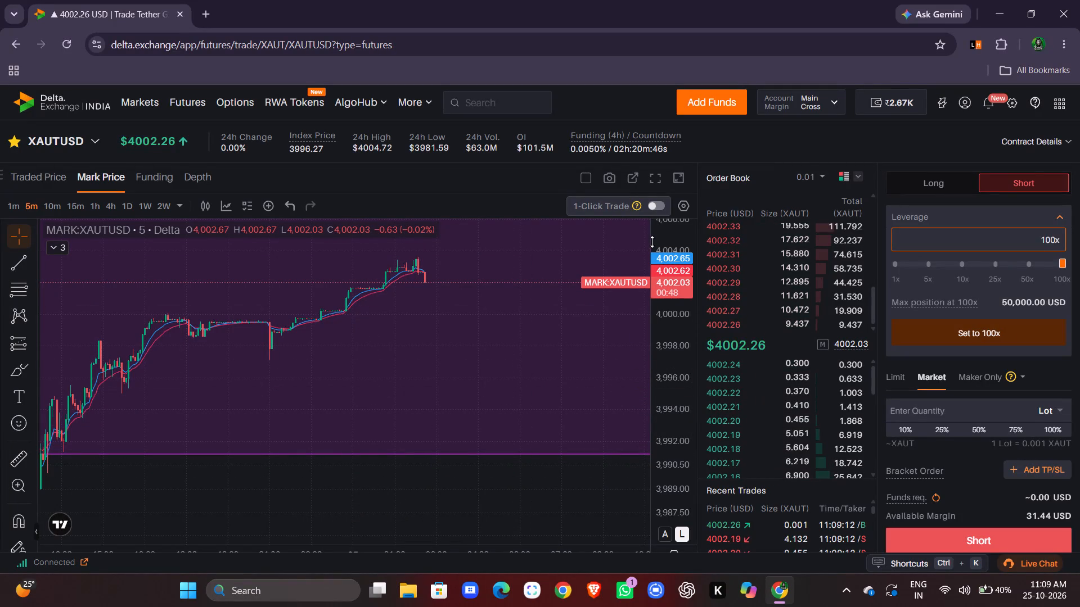
Examine the XAUTUSD mark price swings around the purple zone on the 10-minute interval.
{"action": "left_click_drag", "start_coordinate": [652, 242], "coordinate": [655, 247]}
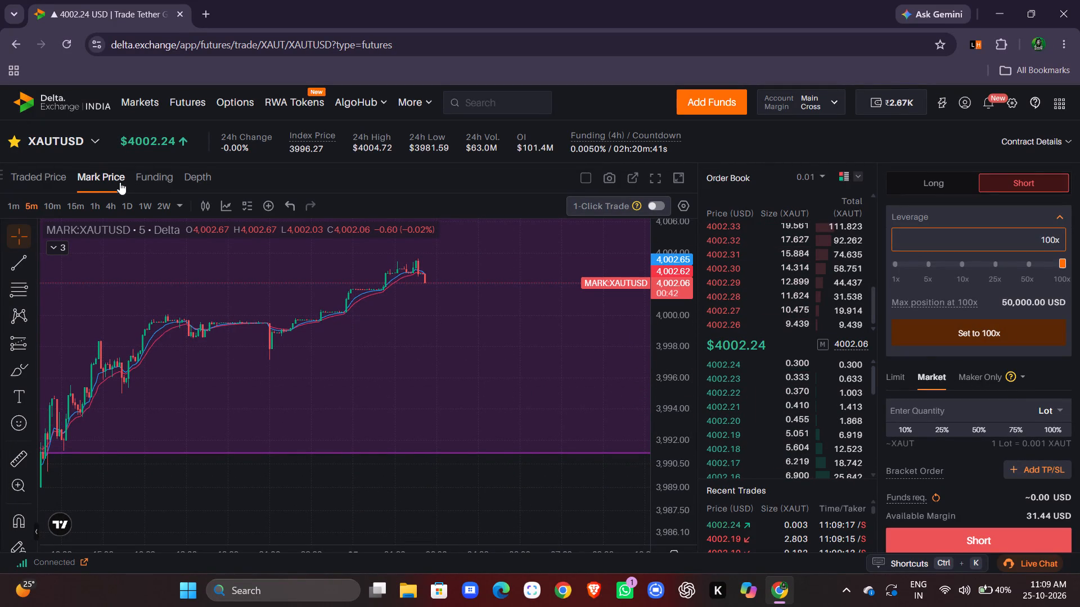
{"action": "left_click", "coordinate": [49, 202]}
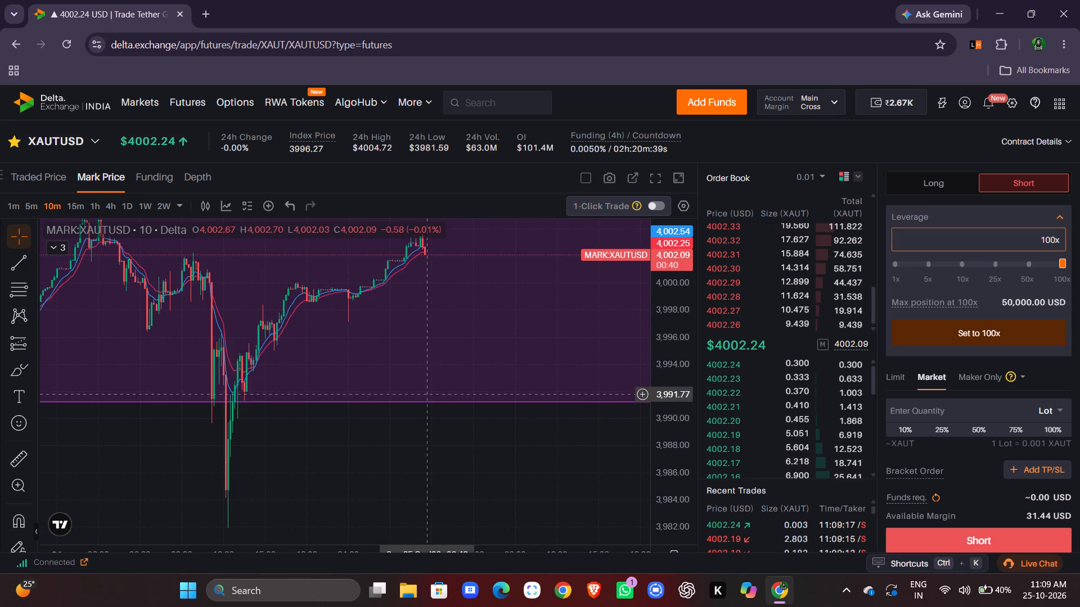
{"action": "left_click_drag", "start_coordinate": [488, 310], "coordinate": [453, 366]}
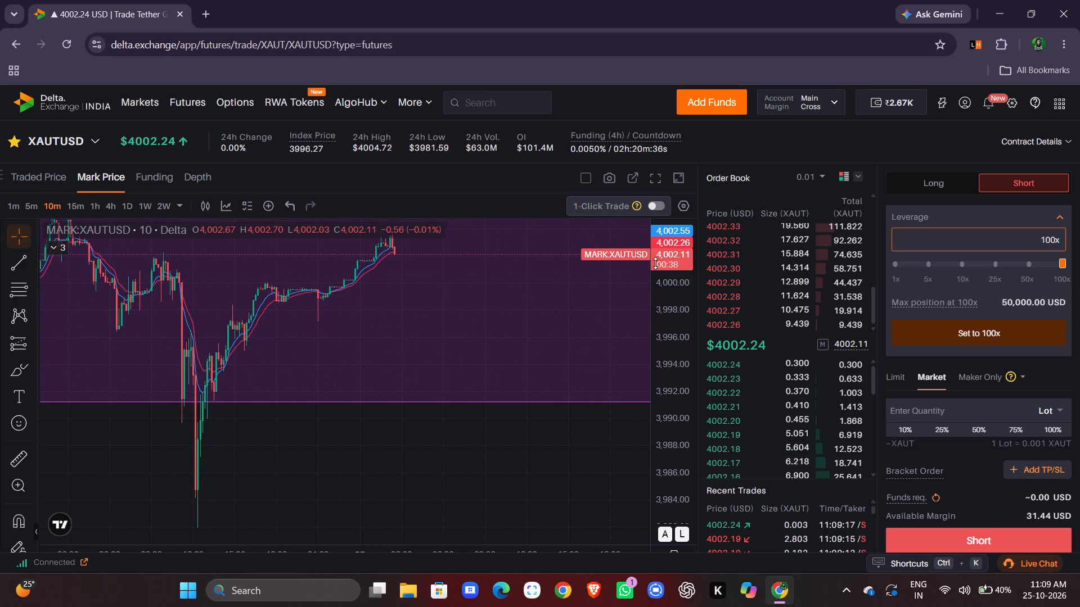
{"action": "left_click_drag", "start_coordinate": [655, 263], "coordinate": [665, 294]}
{"action": "left_click_drag", "start_coordinate": [565, 315], "coordinate": [570, 339]}
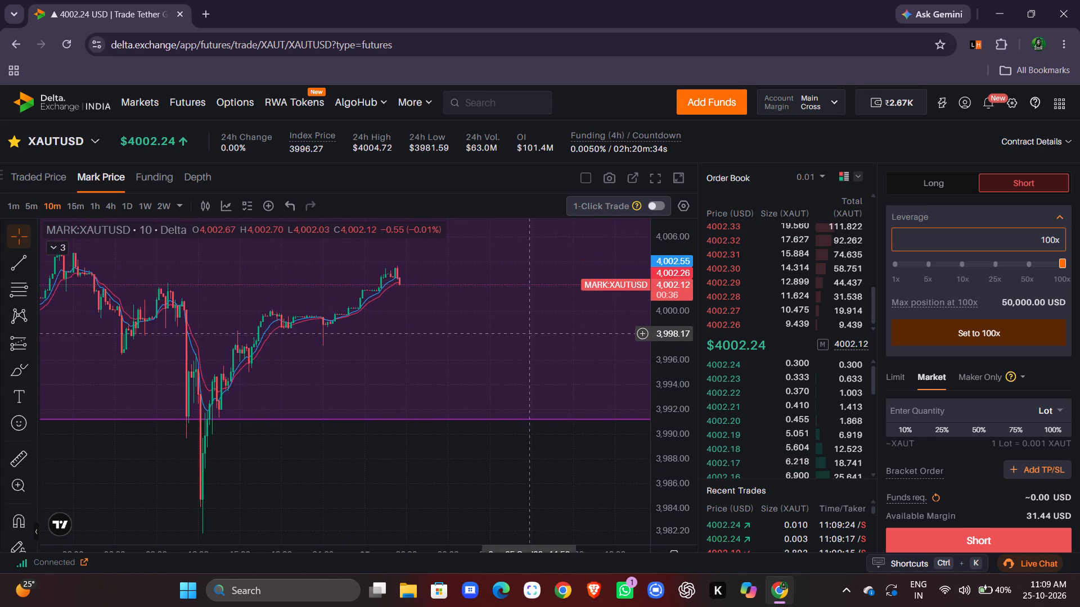
Open the JCTUSD perpetual from the futures contract list.
{"action": "left_click", "coordinate": [85, 139]}
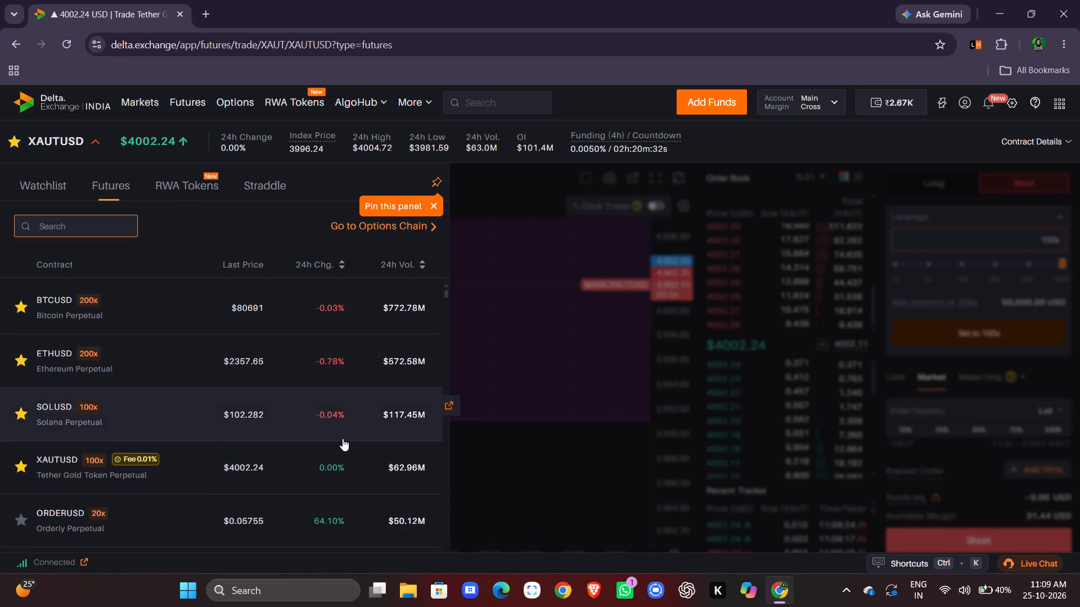
{"action": "scroll", "coordinate": [343, 438], "scroll_direction": "down", "scroll_amount": 2}
{"action": "left_click", "coordinate": [321, 442]}
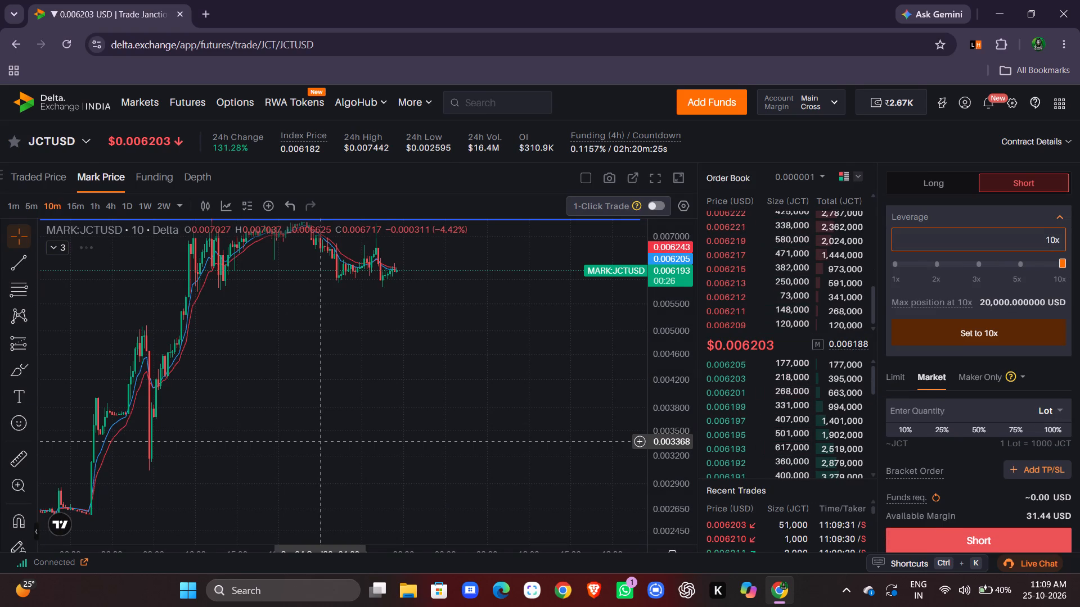
Examine the JCTUSD mark price movement below the blue horizontal line on the 10-minute chart.
{"action": "left_click_drag", "start_coordinate": [661, 314], "coordinate": [658, 175]}
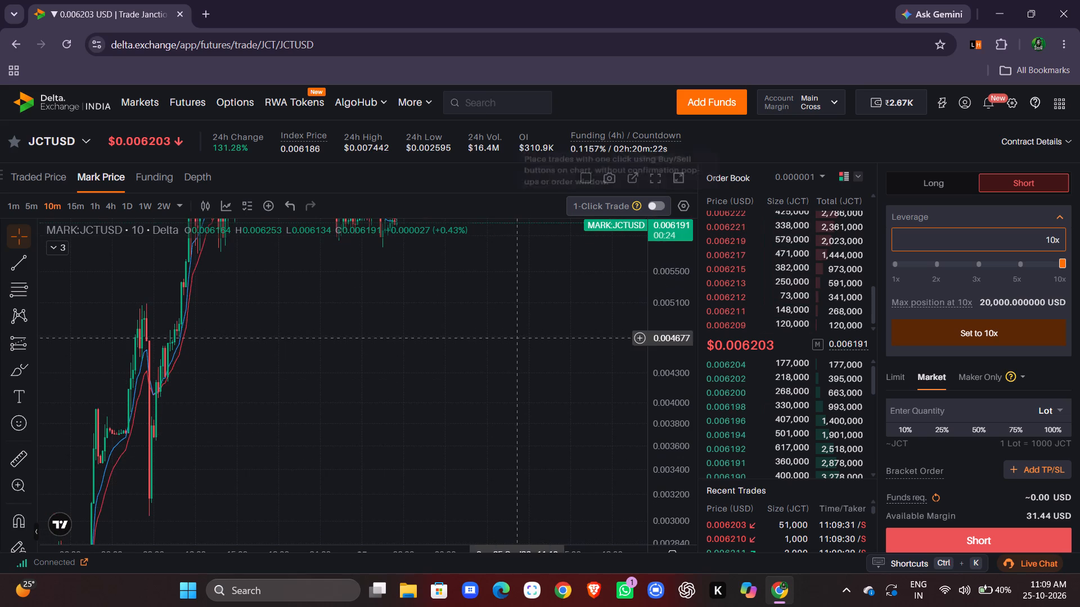
{"action": "left_click_drag", "start_coordinate": [508, 346], "coordinate": [528, 508]}
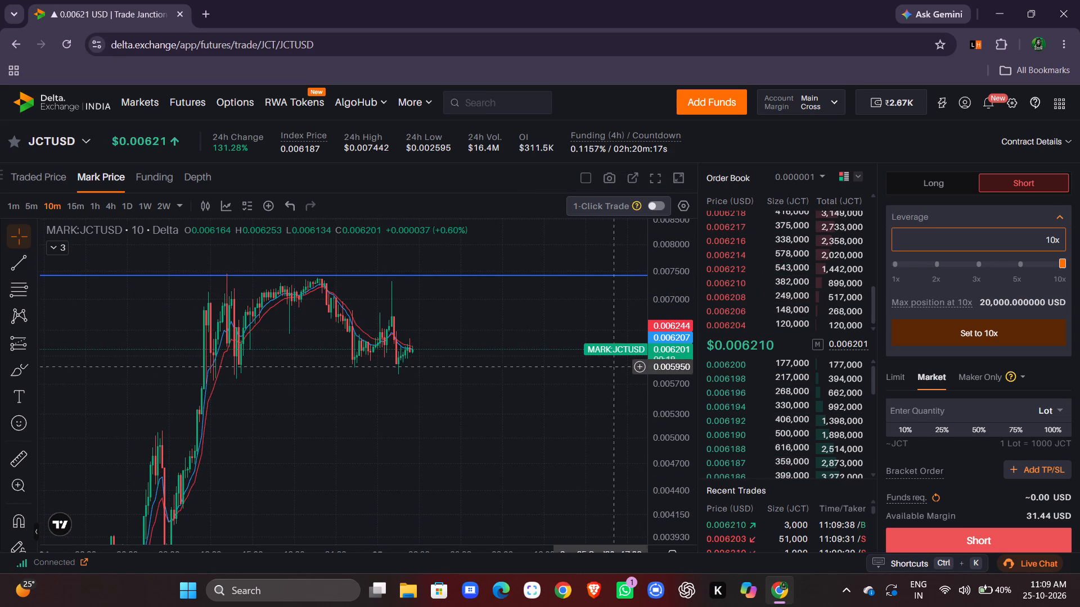
{"action": "left_click_drag", "start_coordinate": [683, 356], "coordinate": [685, 317]}
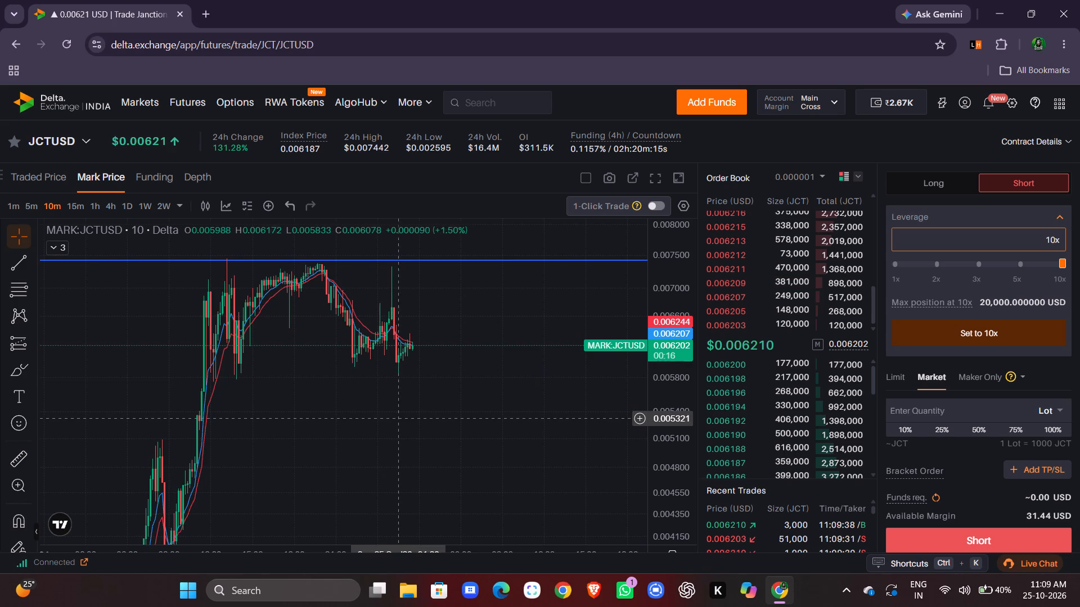
{"action": "left_click_drag", "start_coordinate": [403, 418], "coordinate": [407, 456]}
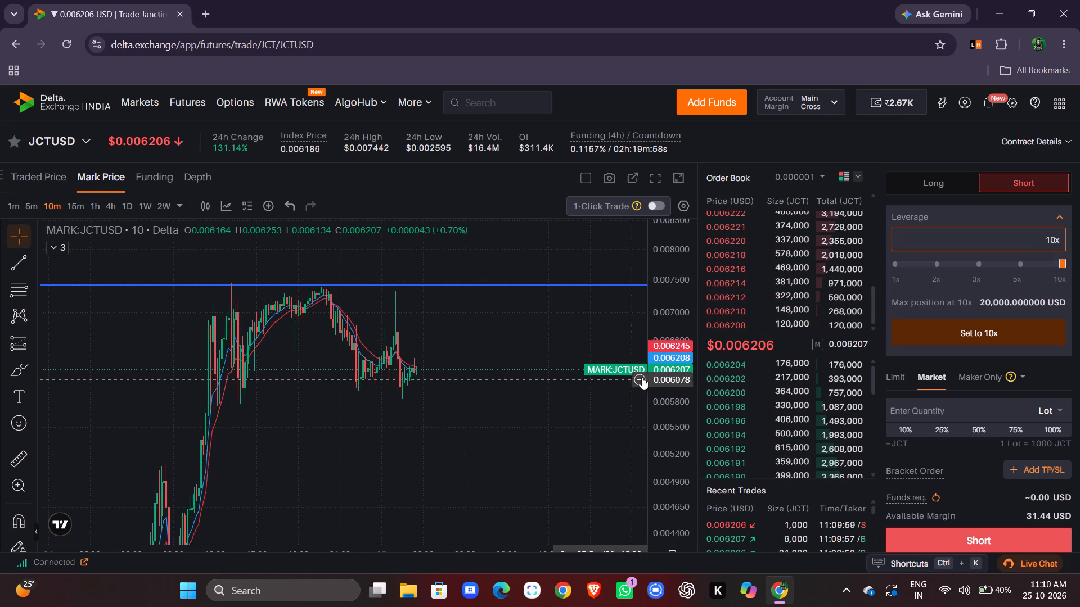
{"action": "left_click_drag", "start_coordinate": [664, 361], "coordinate": [670, 306]}
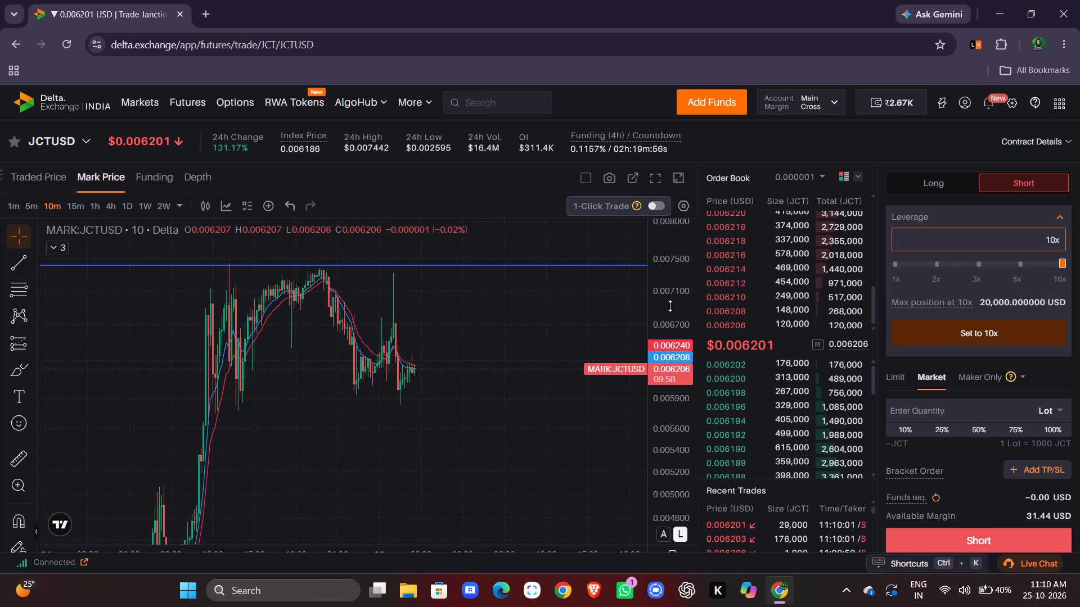
Examine the overall JCTUSD mark price history on the 1-hour and 4-hour intervals.
{"action": "left_click", "coordinate": [98, 207]}
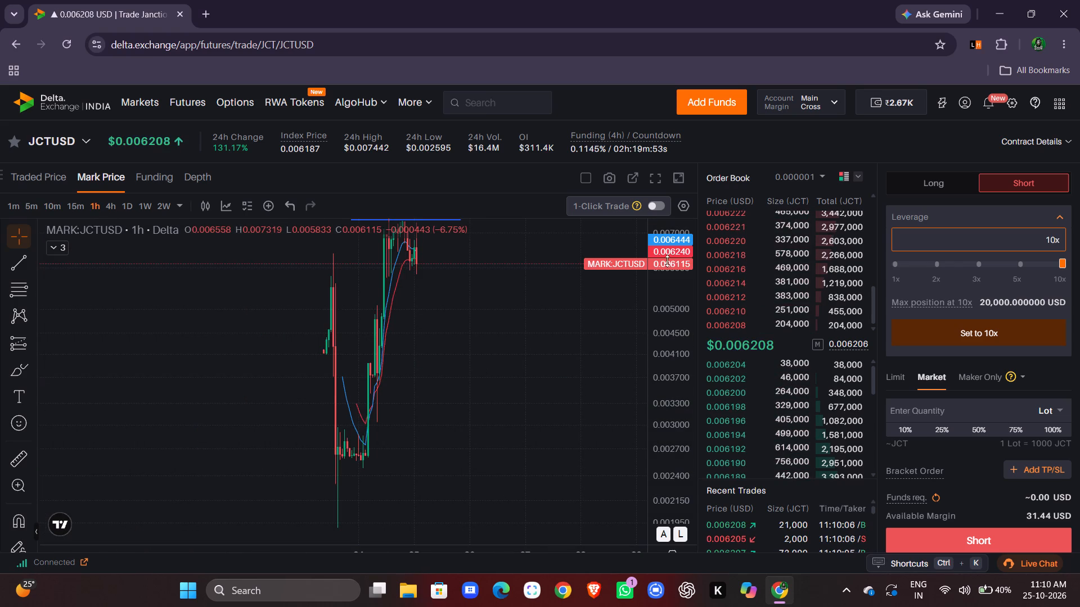
{"action": "left_click_drag", "start_coordinate": [689, 237], "coordinate": [710, 369]}
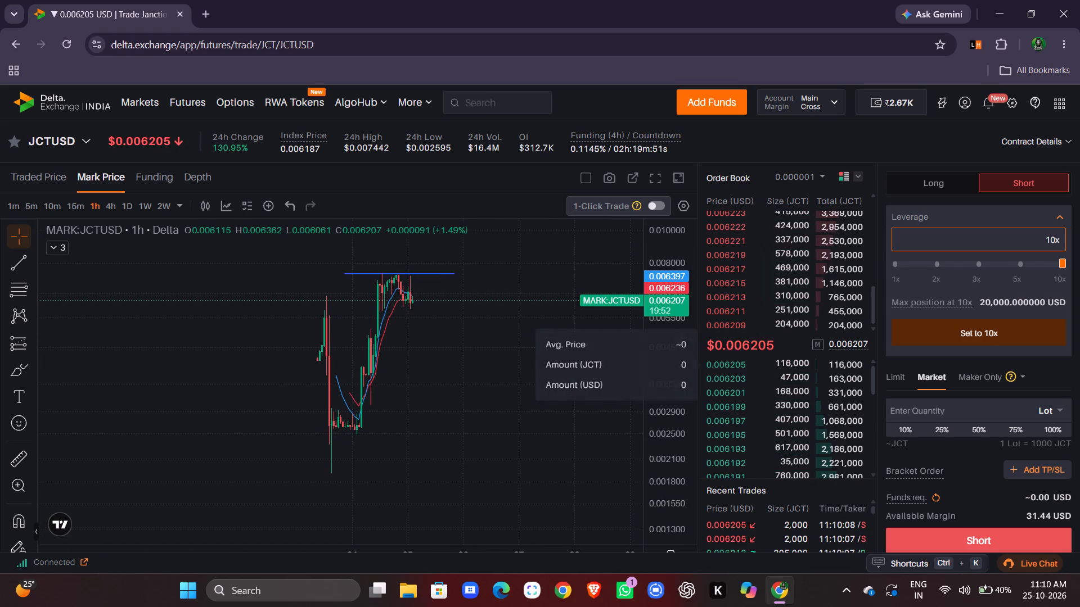
{"action": "left_click", "coordinate": [488, 360]}
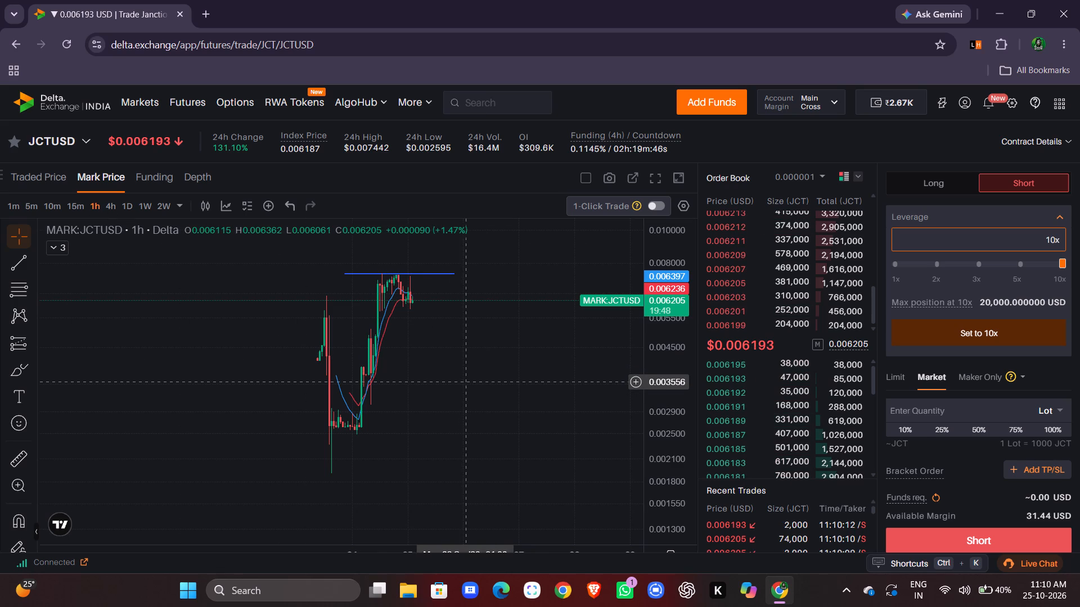
{"action": "left_click", "coordinate": [109, 210]}
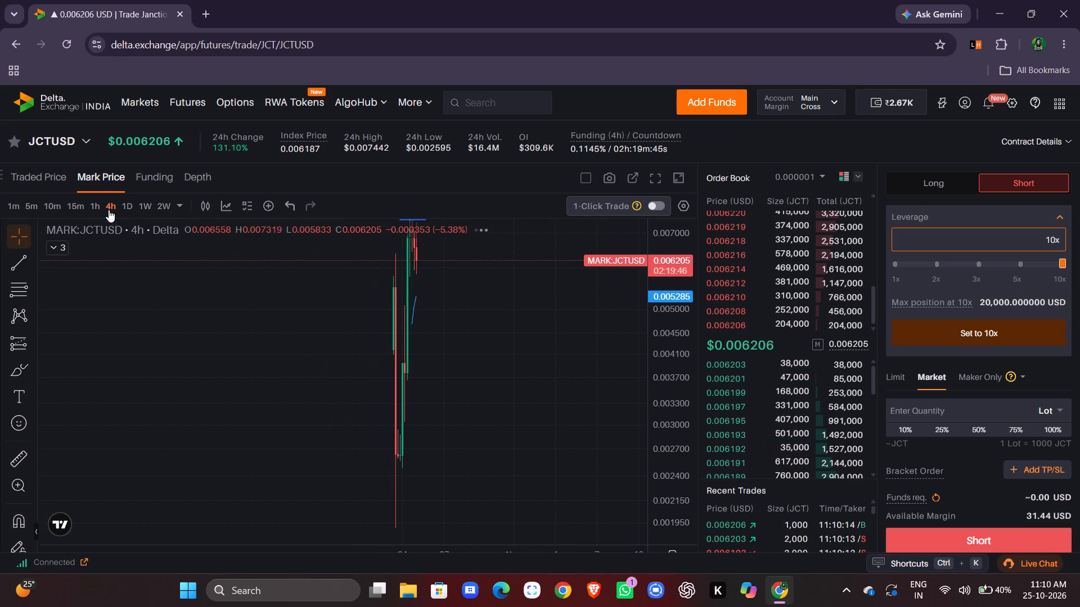
{"action": "left_click_drag", "start_coordinate": [682, 246], "coordinate": [736, 526]}
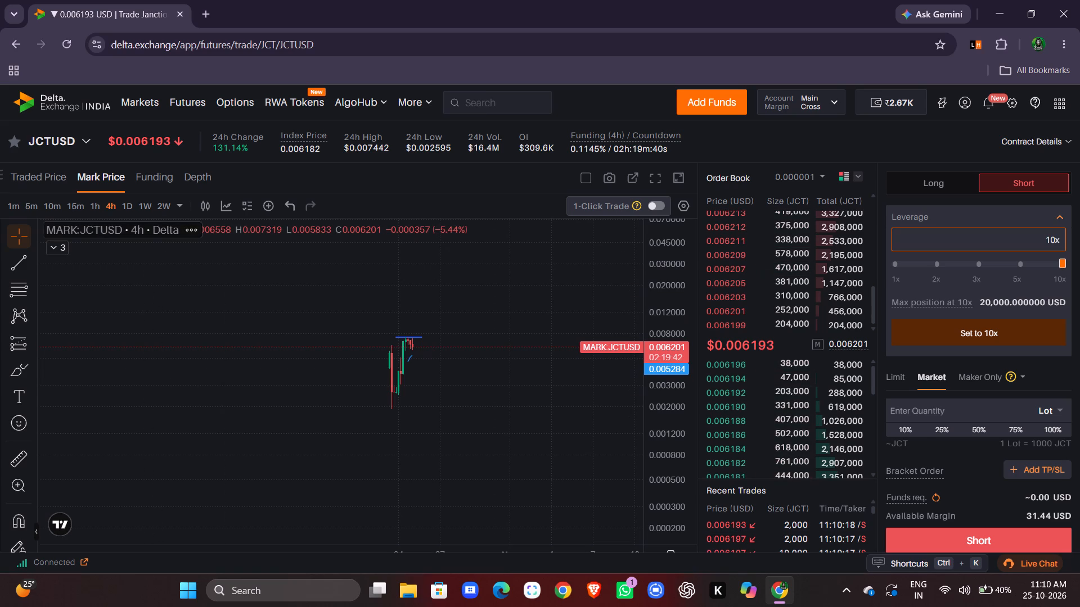
Examine the JCTUSD rise and the candles below the blue horizontal line on the 15-minute interval.
{"action": "left_click", "coordinate": [70, 208]}
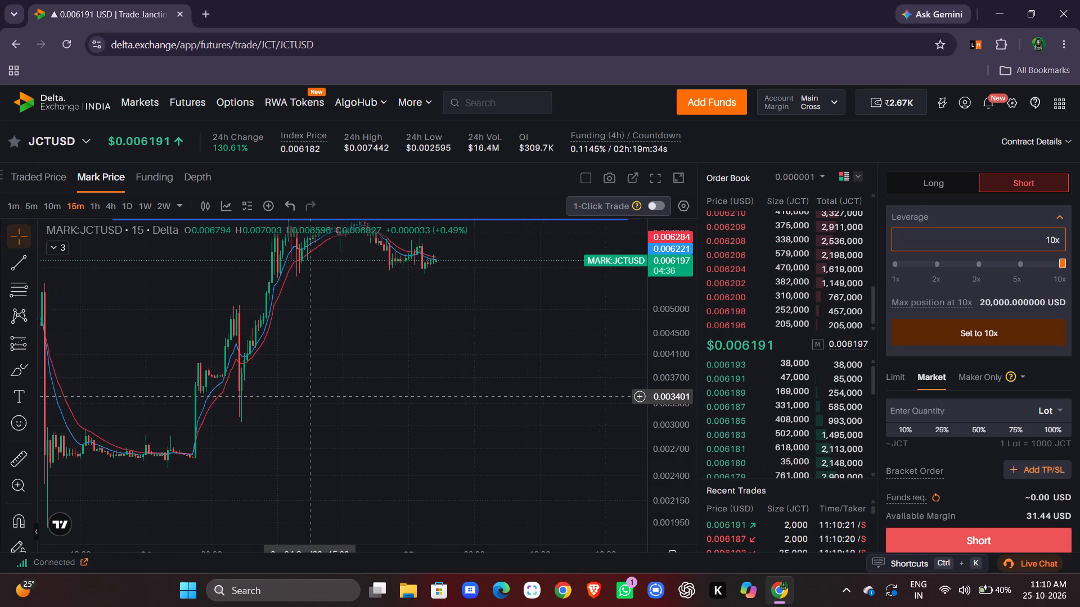
{"action": "left_click_drag", "start_coordinate": [310, 397], "coordinate": [436, 291]}
{"action": "left_click_drag", "start_coordinate": [474, 288], "coordinate": [425, 350]}
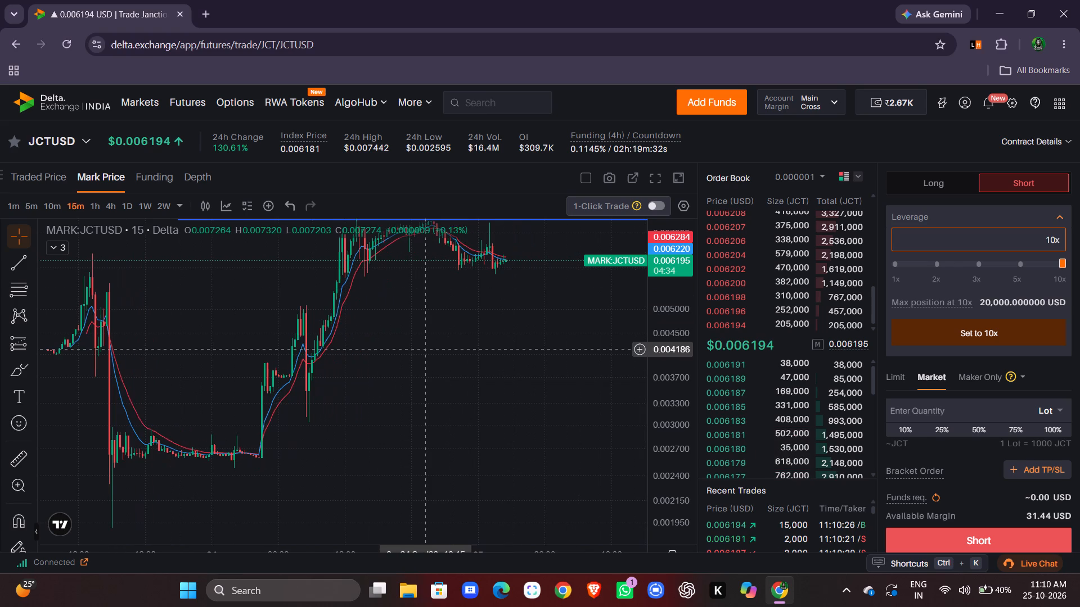
{"action": "left_click_drag", "start_coordinate": [651, 245], "coordinate": [651, 254]}
{"action": "left_click_drag", "start_coordinate": [534, 321], "coordinate": [534, 360]}
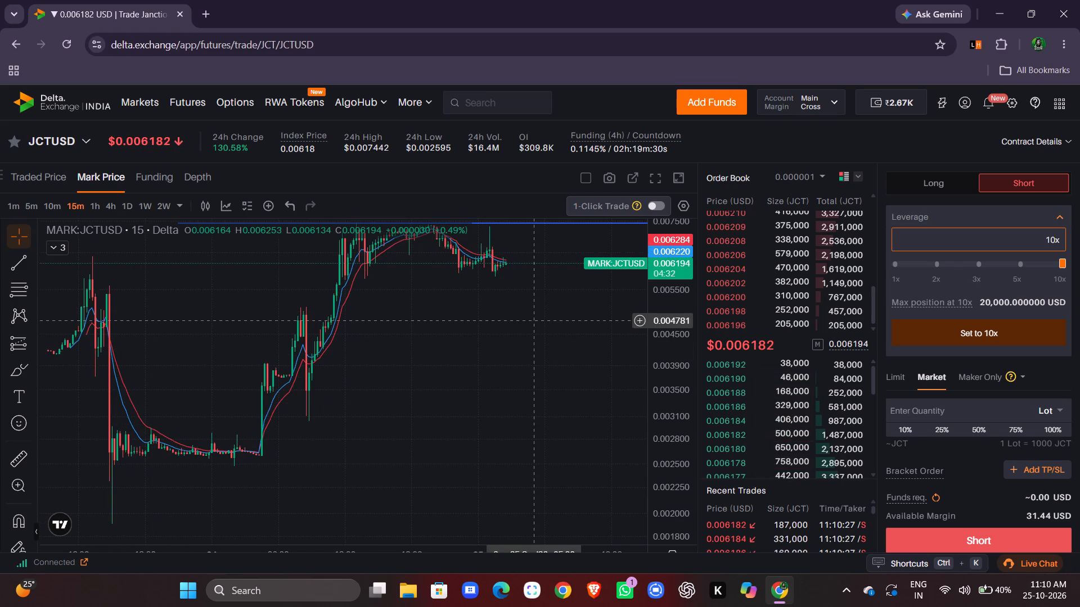
{"action": "left_click_drag", "start_coordinate": [534, 360], "coordinate": [533, 436]}
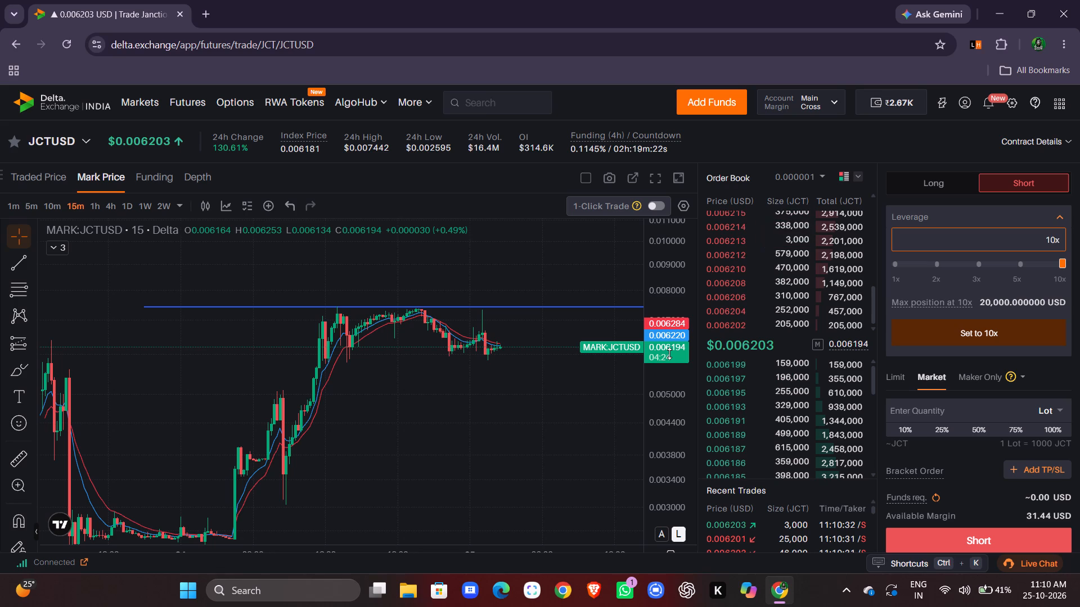
{"action": "left_click_drag", "start_coordinate": [669, 347], "coordinate": [682, 313]}
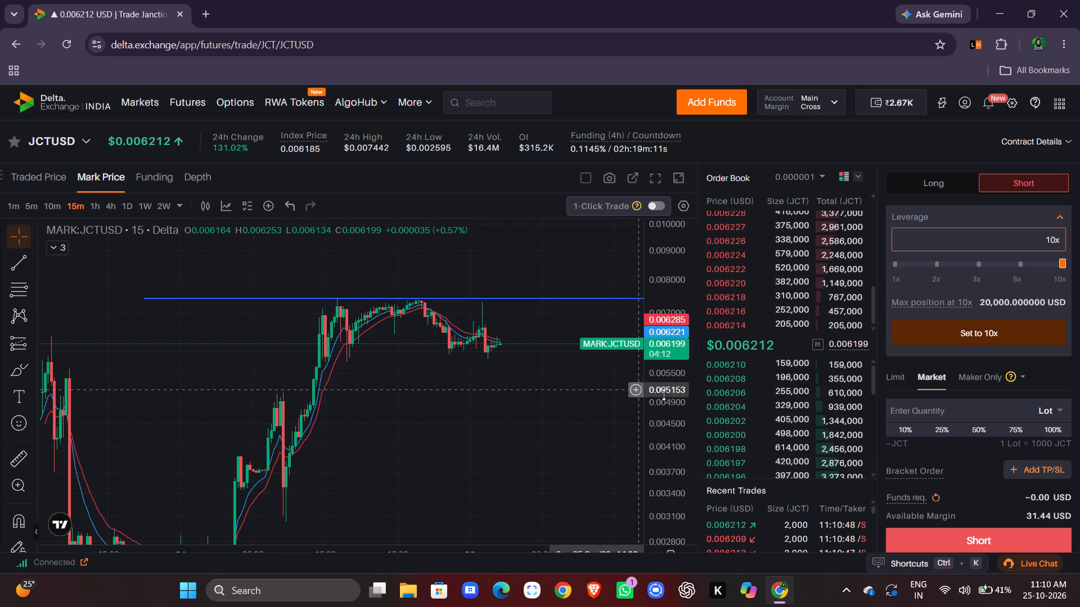
{"action": "left_click_drag", "start_coordinate": [680, 339], "coordinate": [687, 162]}
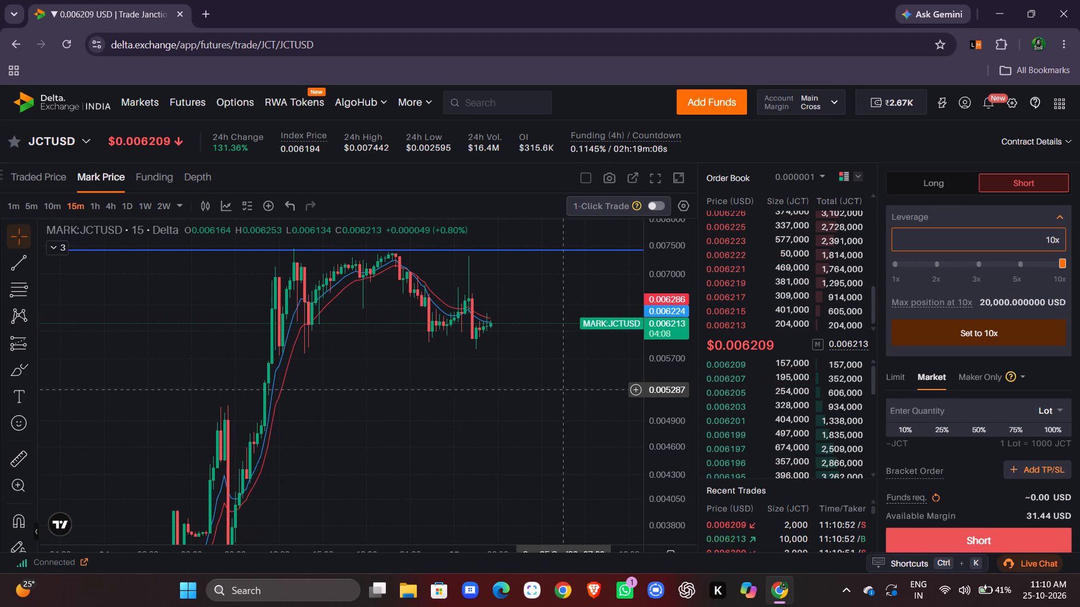
{"action": "left_click_drag", "start_coordinate": [540, 384], "coordinate": [531, 451]}
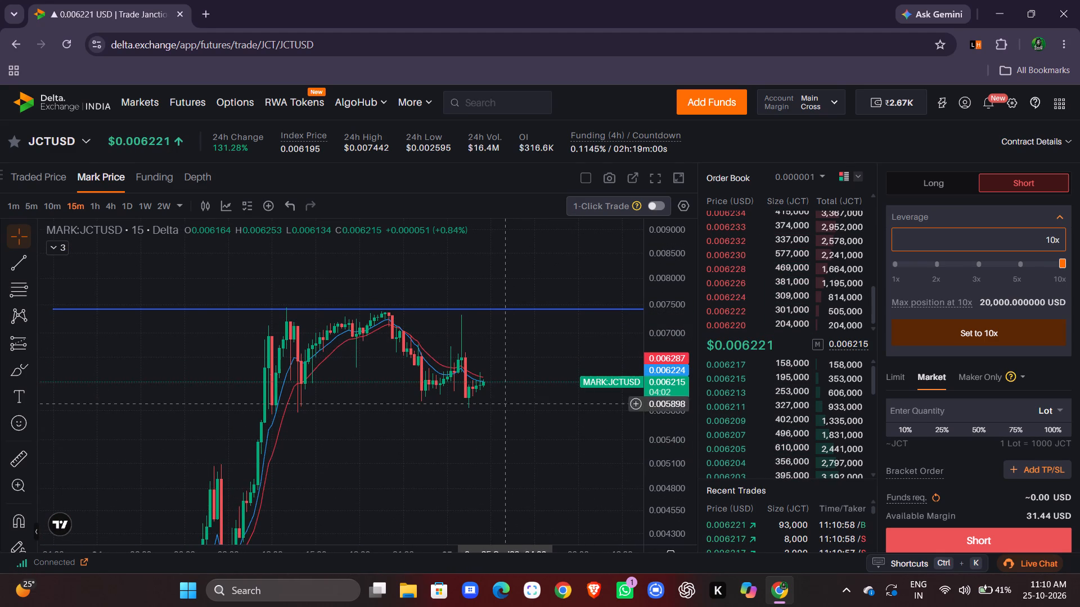
{"action": "left_click_drag", "start_coordinate": [665, 372], "coordinate": [665, 359]}
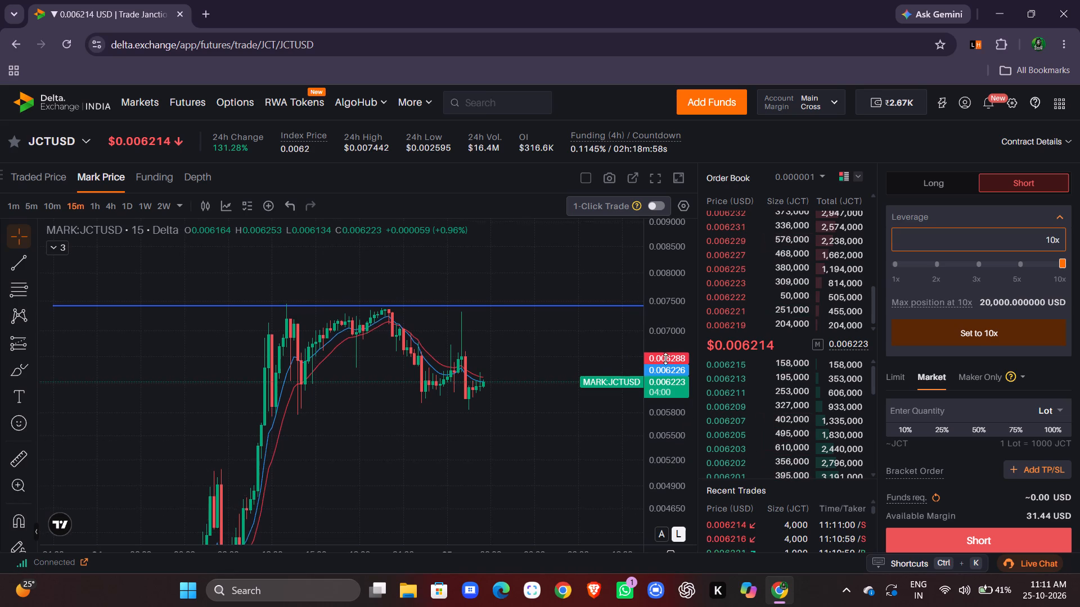
{"action": "left_click_drag", "start_coordinate": [665, 359], "coordinate": [665, 356]}
{"action": "left_click_drag", "start_coordinate": [433, 477], "coordinate": [429, 461]}
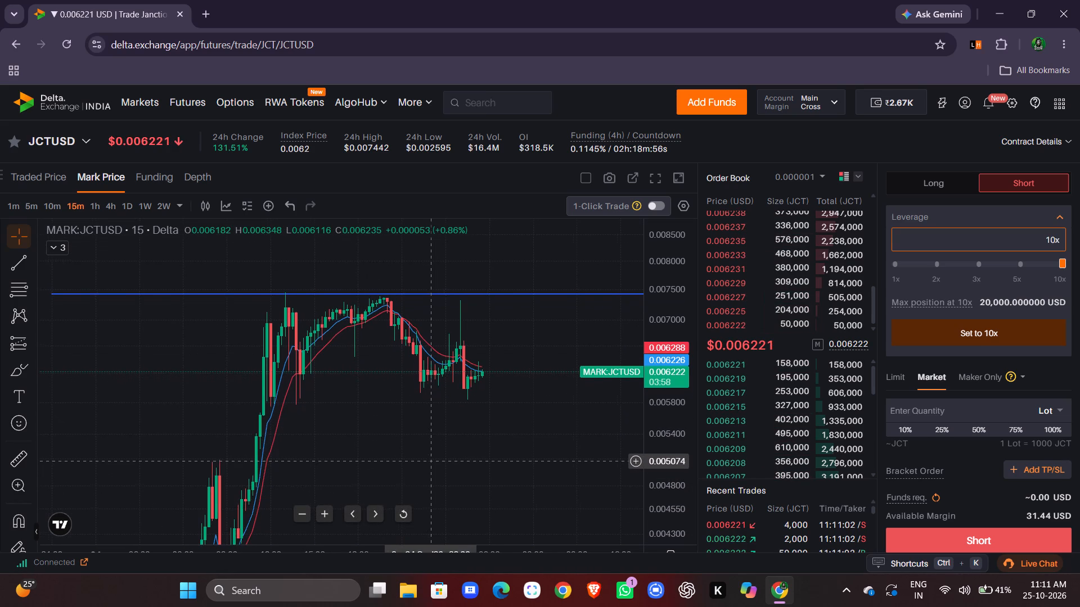
{"action": "left_click_drag", "start_coordinate": [429, 461], "coordinate": [427, 460]}
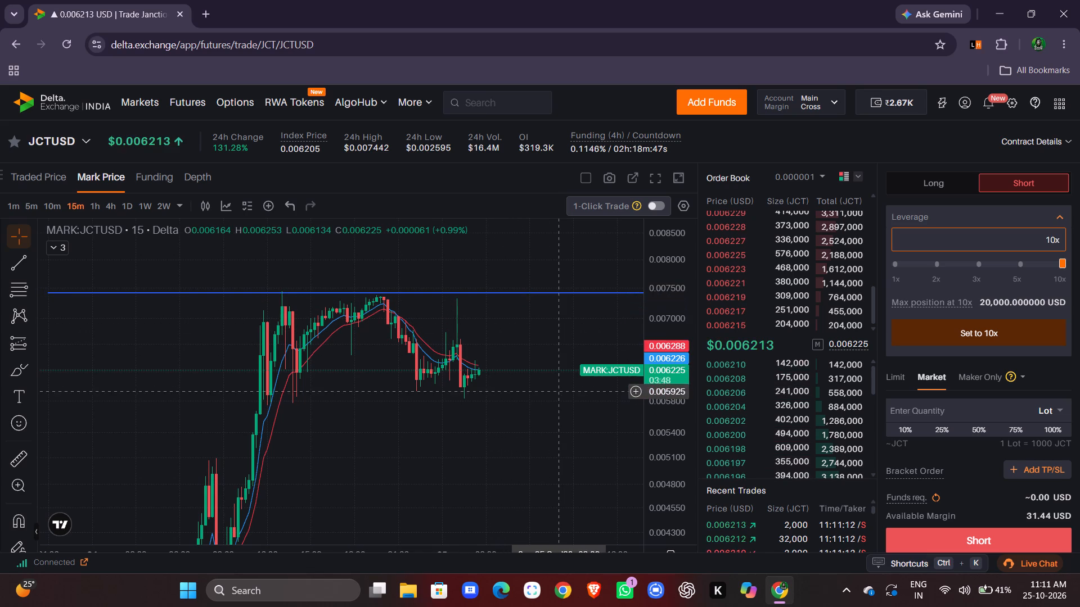
Examine the latest JCTUSD mark price candles relative to the earlier spike on the 1-minute interval.
{"action": "left_click", "coordinate": [12, 206]}
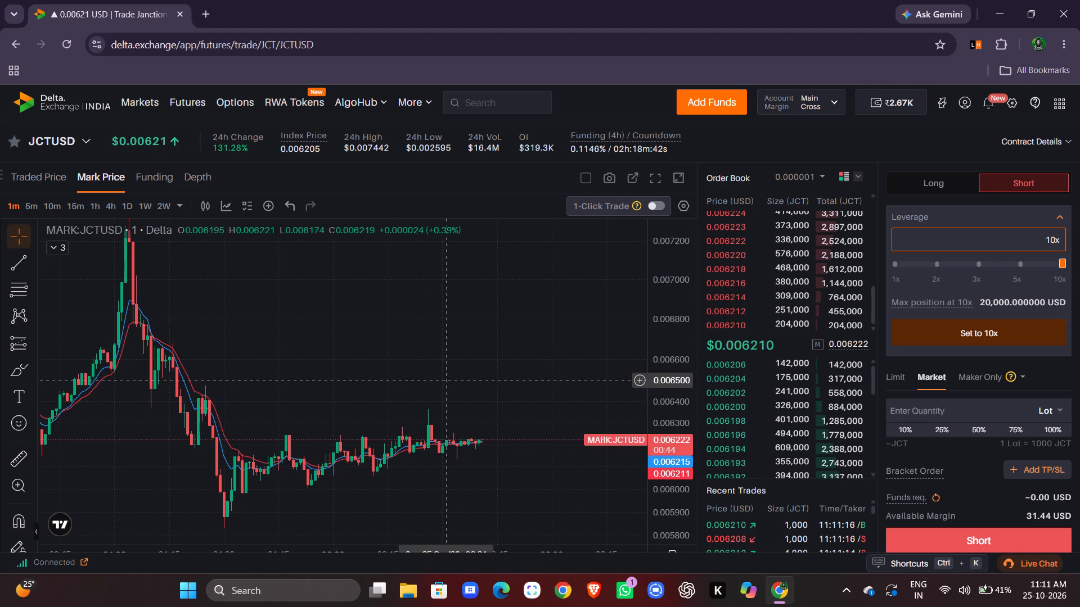
{"action": "left_click_drag", "start_coordinate": [471, 369], "coordinate": [485, 312]}
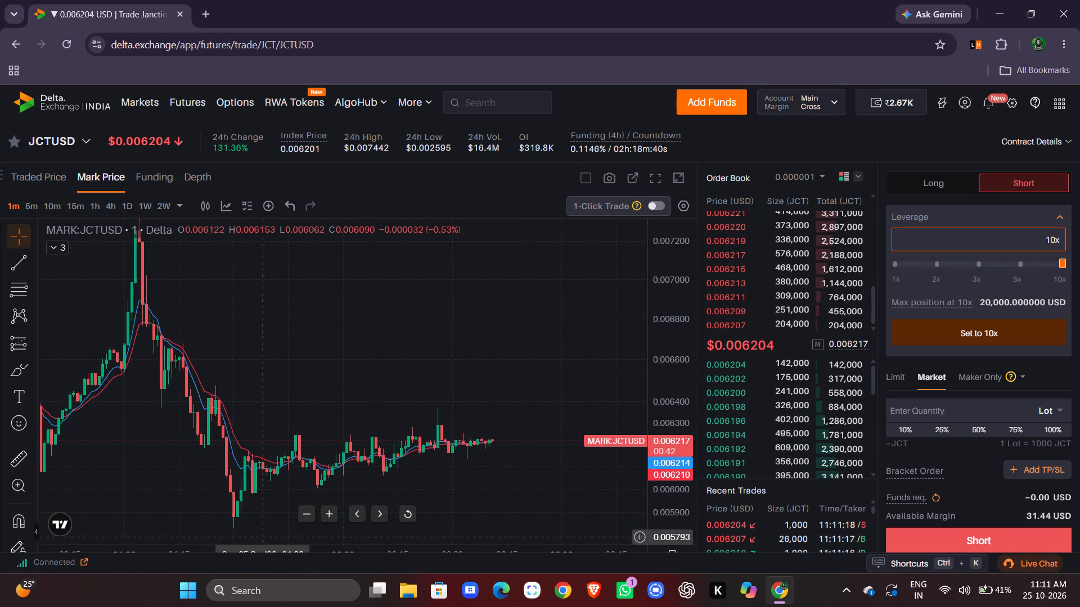
{"action": "left_click_drag", "start_coordinate": [570, 397], "coordinate": [572, 375]}
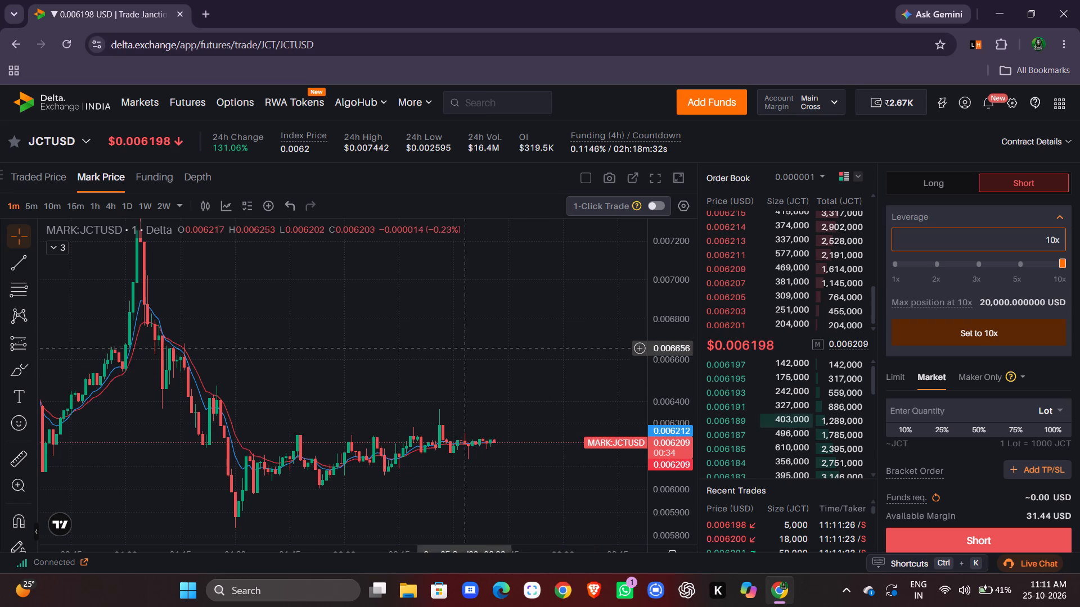
{"action": "left_click_drag", "start_coordinate": [226, 339], "coordinate": [240, 320]}
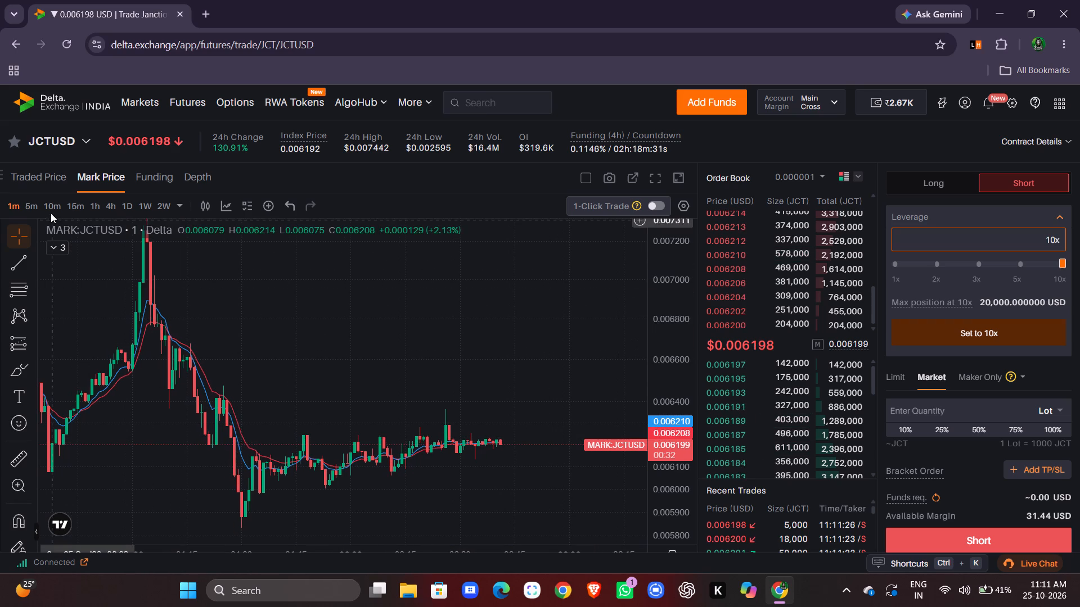
Examine the JCTUSD mark price on the 5-minute interval and its decline below the blue horizontal line on the 10-minute interval.
{"action": "left_click", "coordinate": [38, 205]}
{"action": "left_click", "coordinate": [34, 206]}
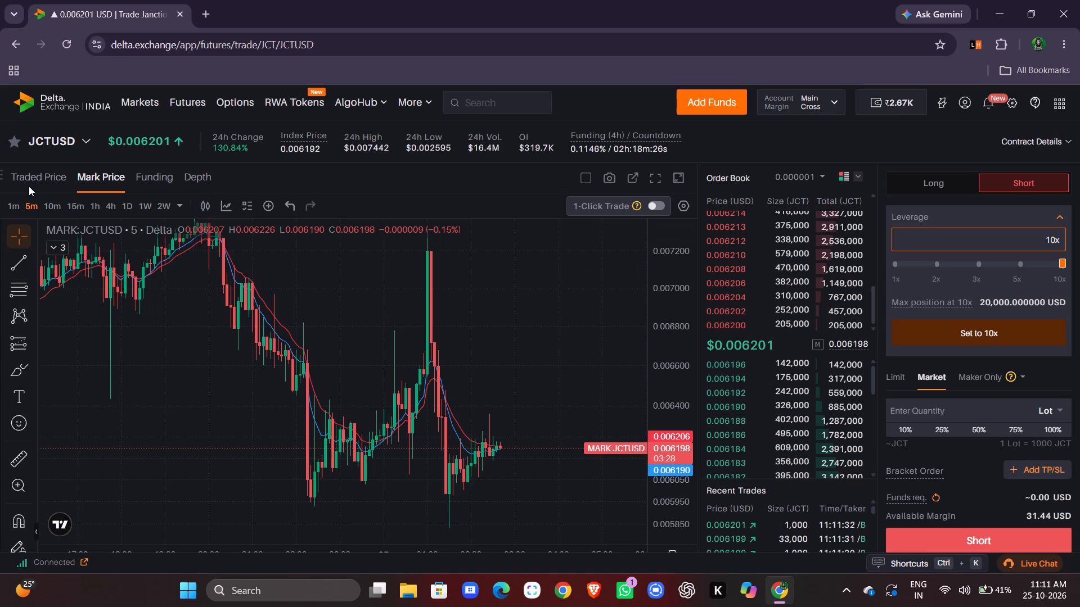
{"action": "left_click", "coordinate": [51, 203]}
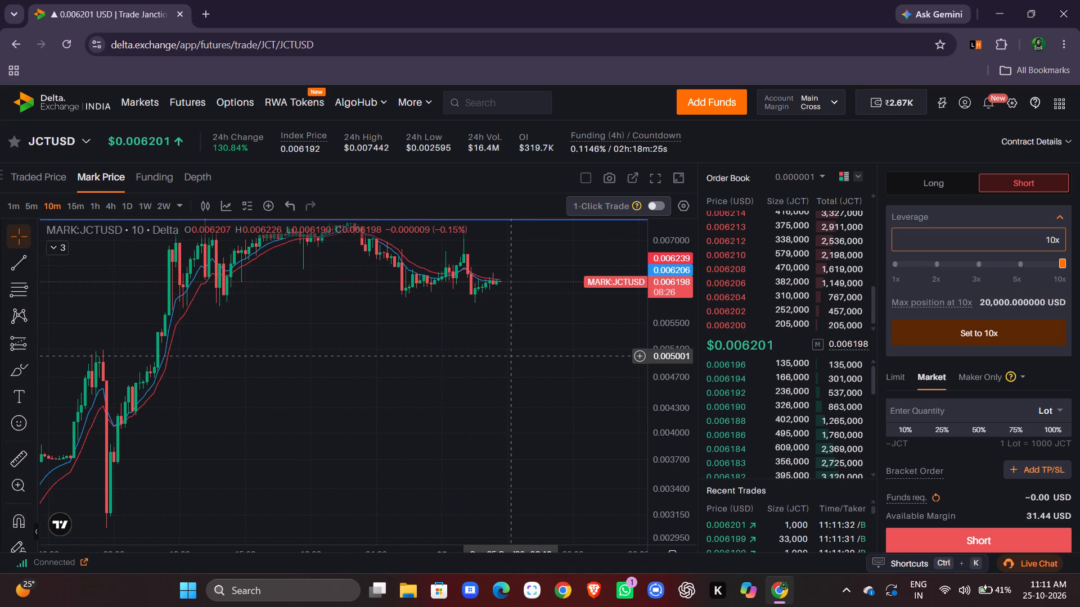
{"action": "left_click_drag", "start_coordinate": [511, 356], "coordinate": [529, 447]}
{"action": "left_click_drag", "start_coordinate": [570, 342], "coordinate": [520, 422]}
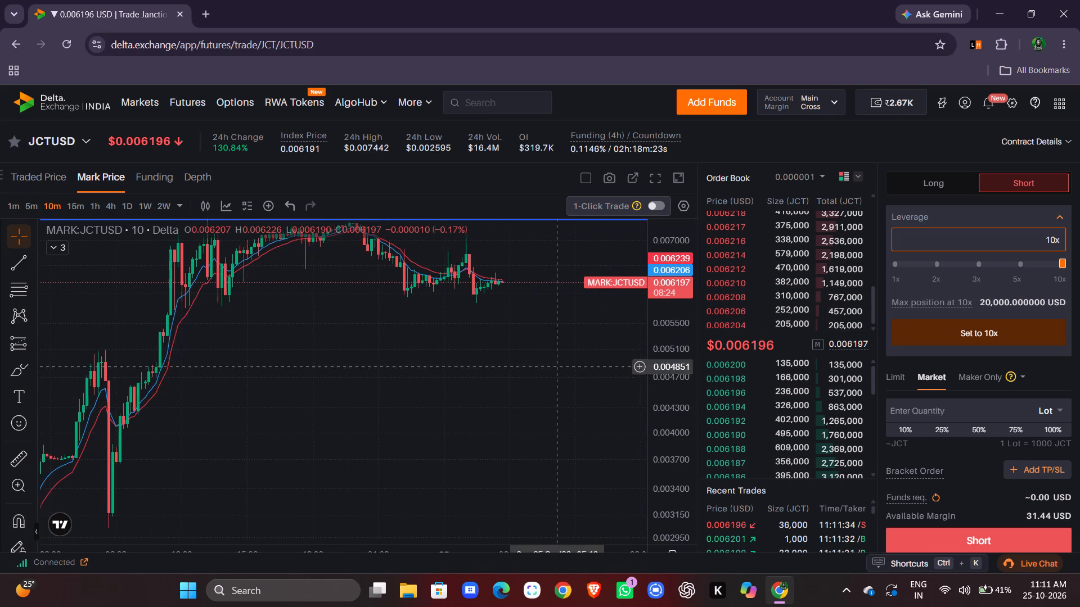
{"action": "left_click_drag", "start_coordinate": [520, 422], "coordinate": [505, 447]}
{"action": "left_click_drag", "start_coordinate": [676, 257], "coordinate": [681, 311]}
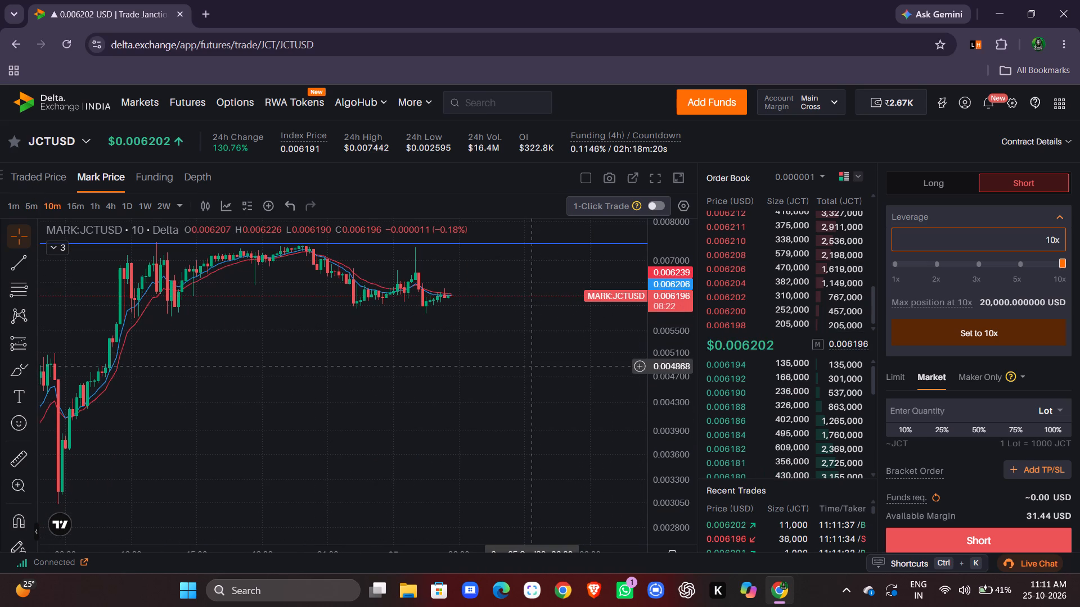
{"action": "left_click_drag", "start_coordinate": [530, 366], "coordinate": [545, 430]}
{"action": "left_click_drag", "start_coordinate": [664, 338], "coordinate": [695, 84]}
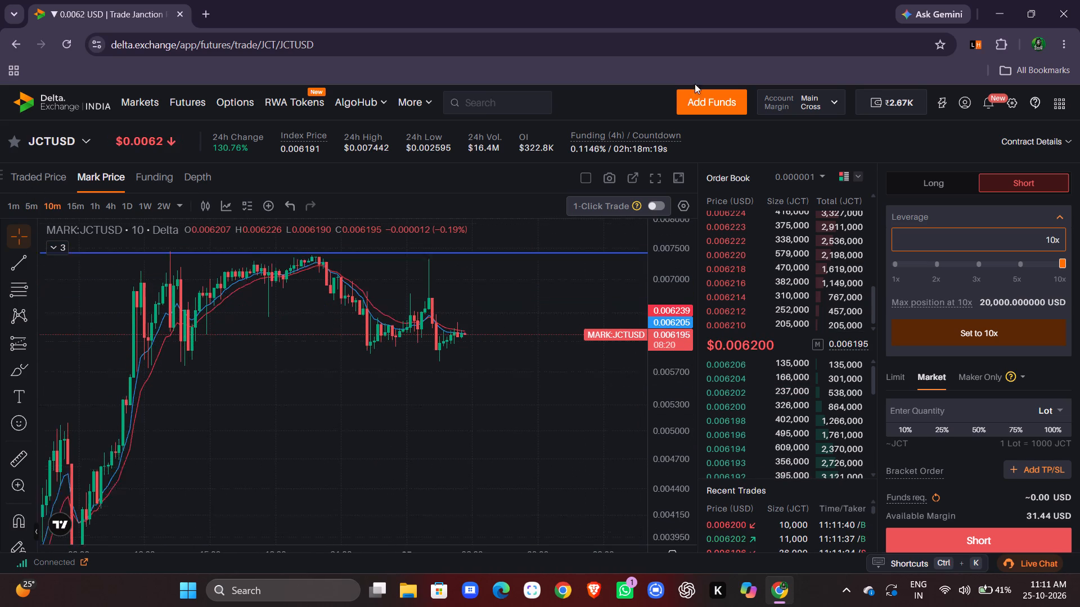
{"action": "left_click_drag", "start_coordinate": [695, 84], "coordinate": [702, 55]}
{"action": "left_click_drag", "start_coordinate": [573, 339], "coordinate": [575, 365]}
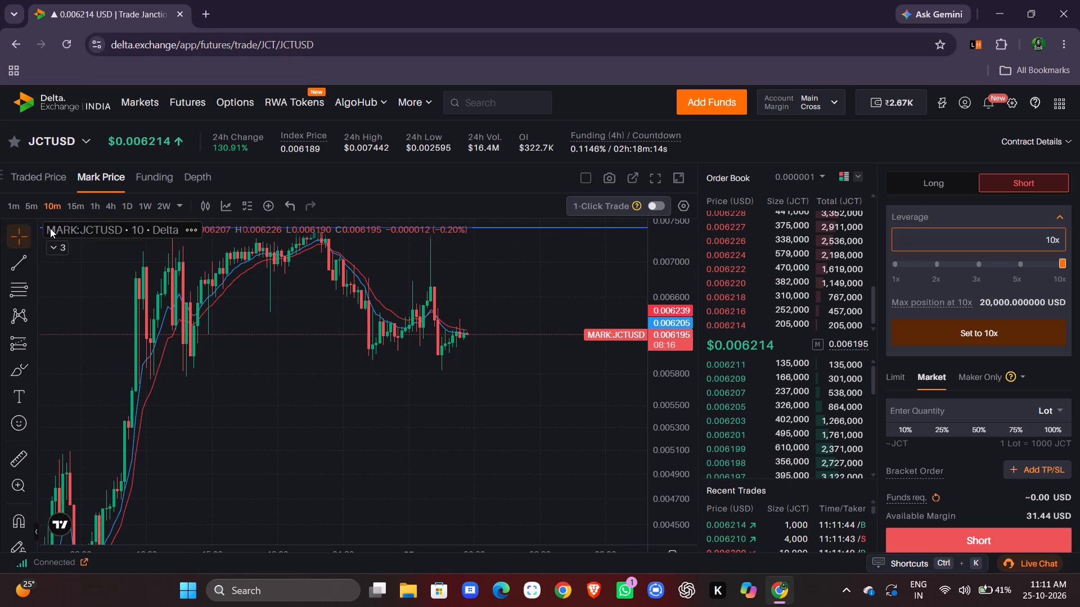
{"action": "left_click_drag", "start_coordinate": [661, 259], "coordinate": [667, 285]}
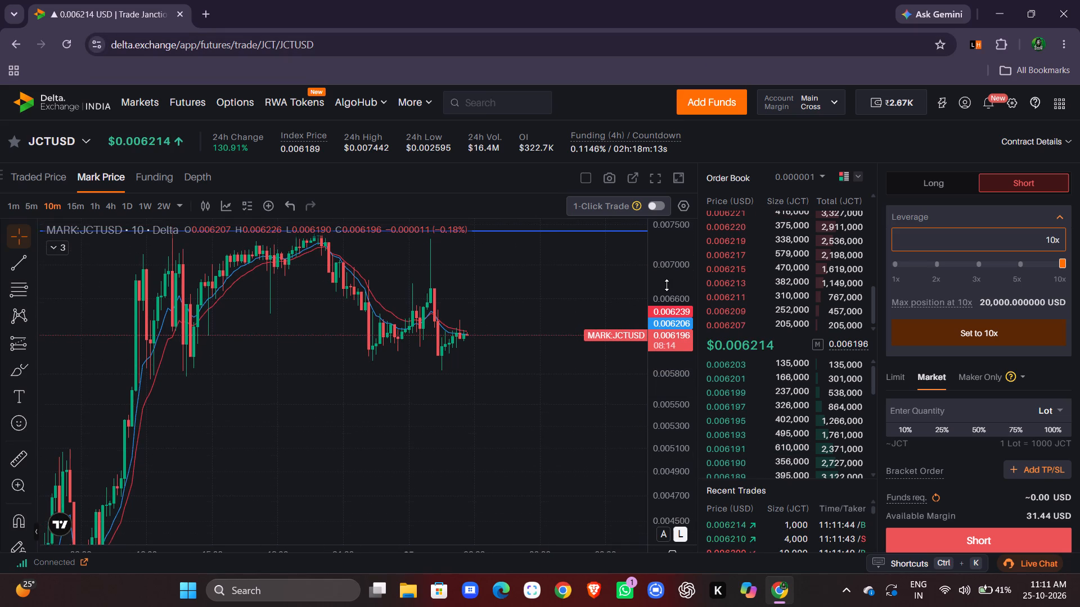
{"action": "left_click_drag", "start_coordinate": [667, 285], "coordinate": [669, 292]}
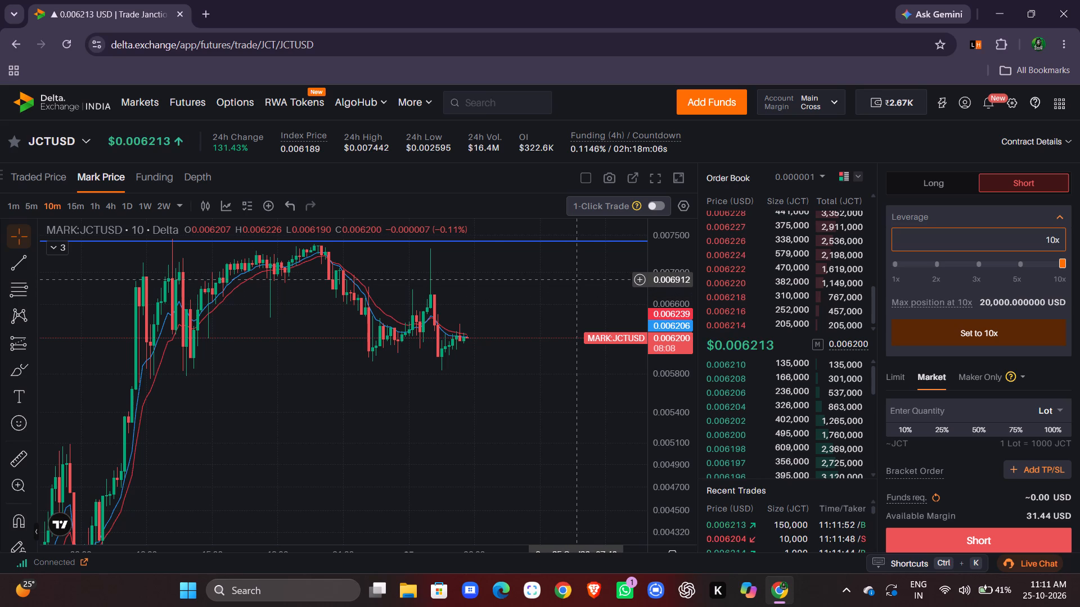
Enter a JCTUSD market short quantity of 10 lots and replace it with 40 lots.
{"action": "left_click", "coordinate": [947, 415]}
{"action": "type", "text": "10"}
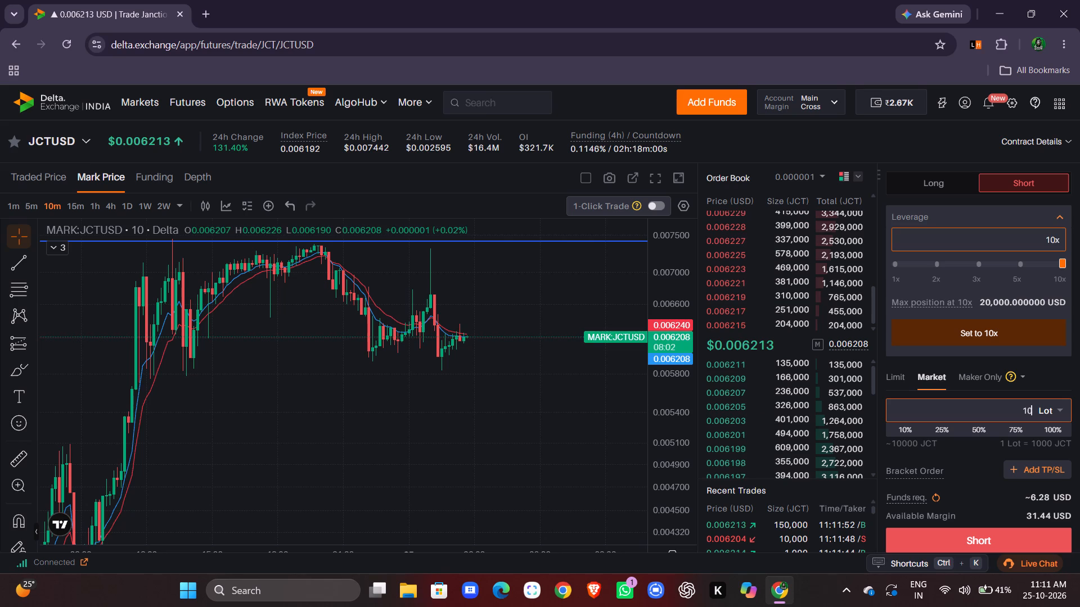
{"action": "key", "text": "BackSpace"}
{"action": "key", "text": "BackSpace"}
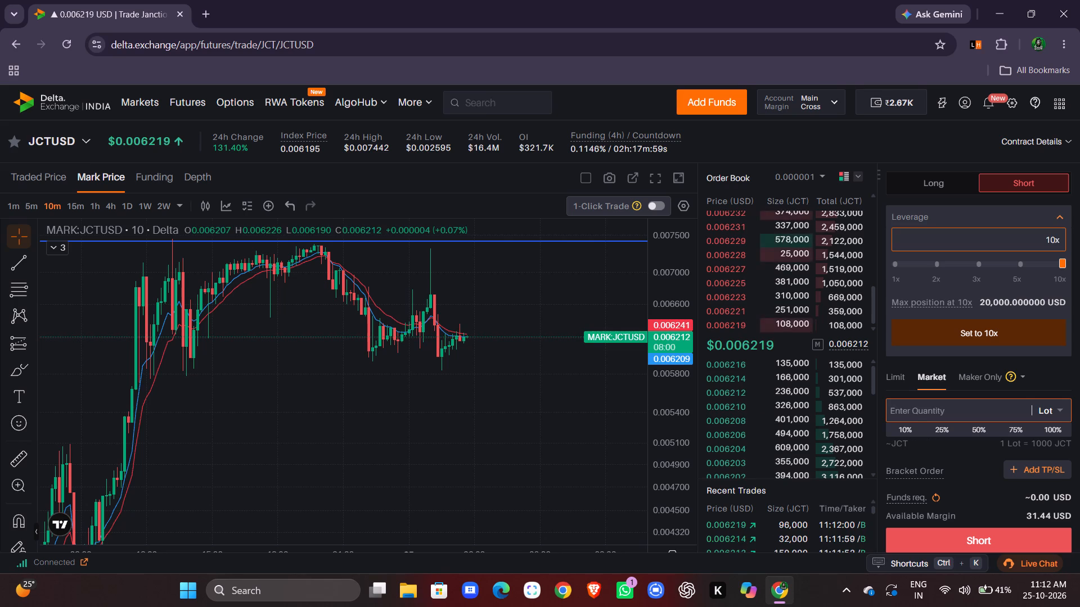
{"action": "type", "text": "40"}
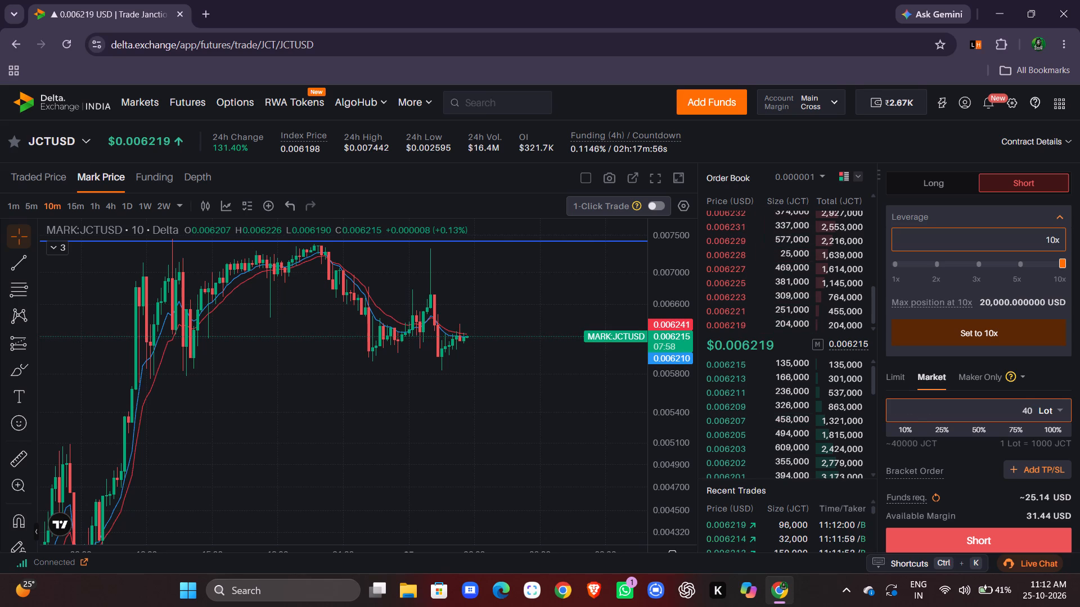
Measure the upward price range beside the latest JCTUSD candles, from about 0.006195 to about 0.006629.
{"action": "left_click", "coordinate": [19, 459]}
{"action": "left_click", "coordinate": [487, 338]}
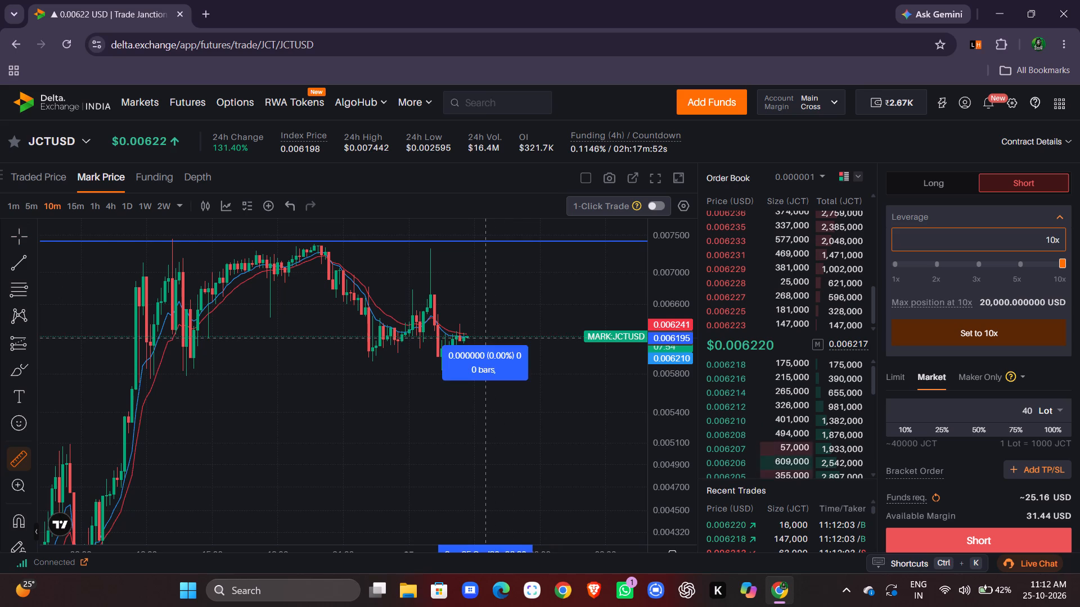
{"action": "left_click", "coordinate": [498, 302]}
{"action": "left_click", "coordinate": [670, 247]}
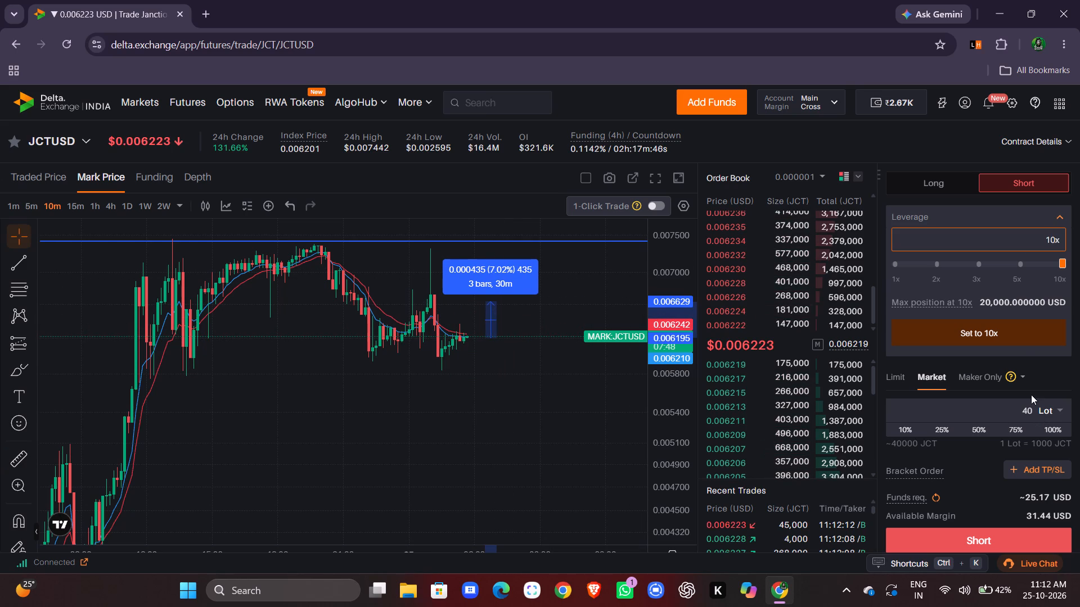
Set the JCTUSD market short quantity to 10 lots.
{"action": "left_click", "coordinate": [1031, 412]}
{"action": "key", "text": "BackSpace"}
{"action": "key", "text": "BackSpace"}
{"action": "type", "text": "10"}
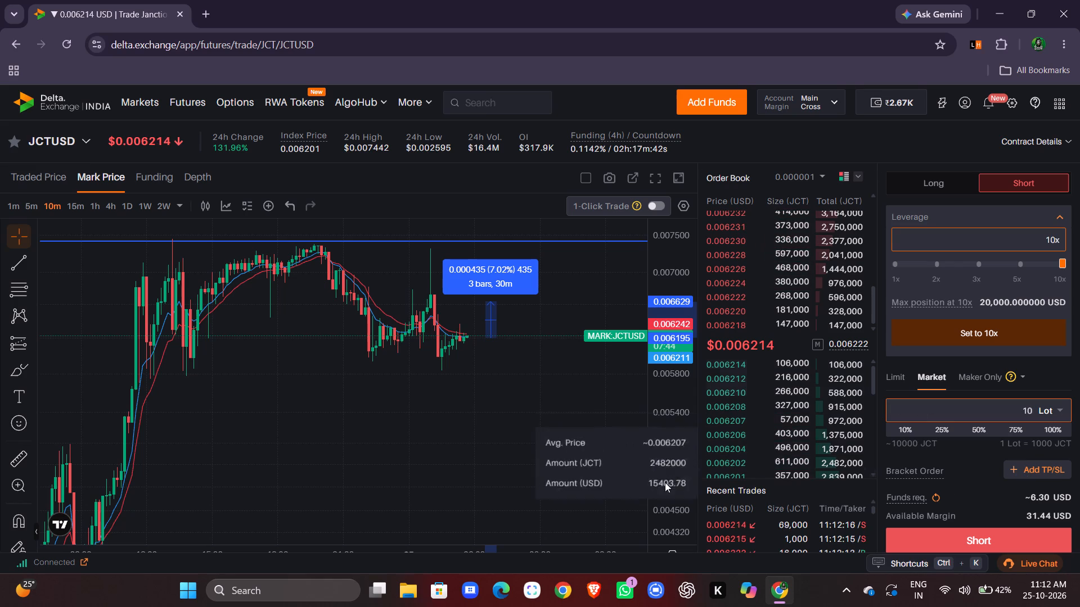
Clear the measurement and examine the latest JCTUSD candles against the earlier highs and the blue horizontal line.
{"action": "left_click", "coordinate": [524, 443]}
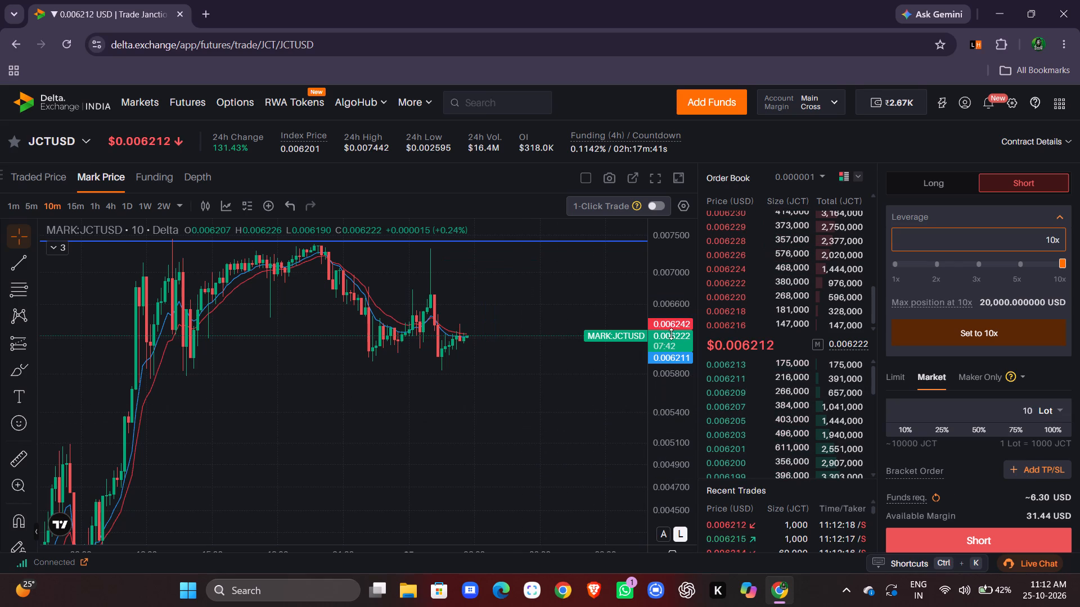
{"action": "left_click_drag", "start_coordinate": [671, 334], "coordinate": [676, 145]}
{"action": "left_click_drag", "start_coordinate": [515, 418], "coordinate": [516, 448]}
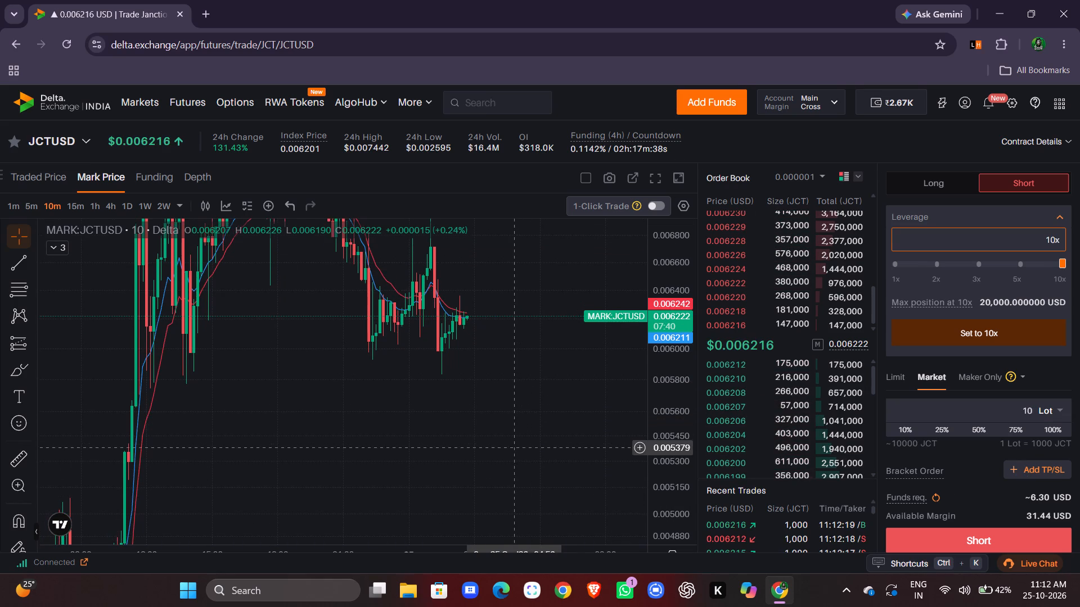
{"action": "left_click_drag", "start_coordinate": [516, 448], "coordinate": [516, 474]}
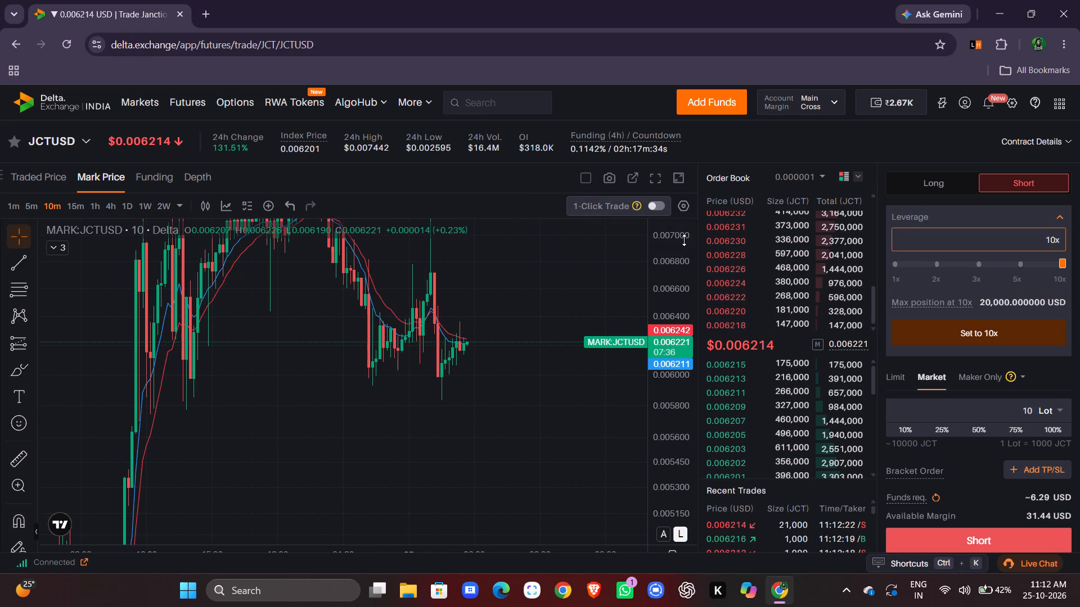
{"action": "left_click_drag", "start_coordinate": [684, 240], "coordinate": [683, 392]}
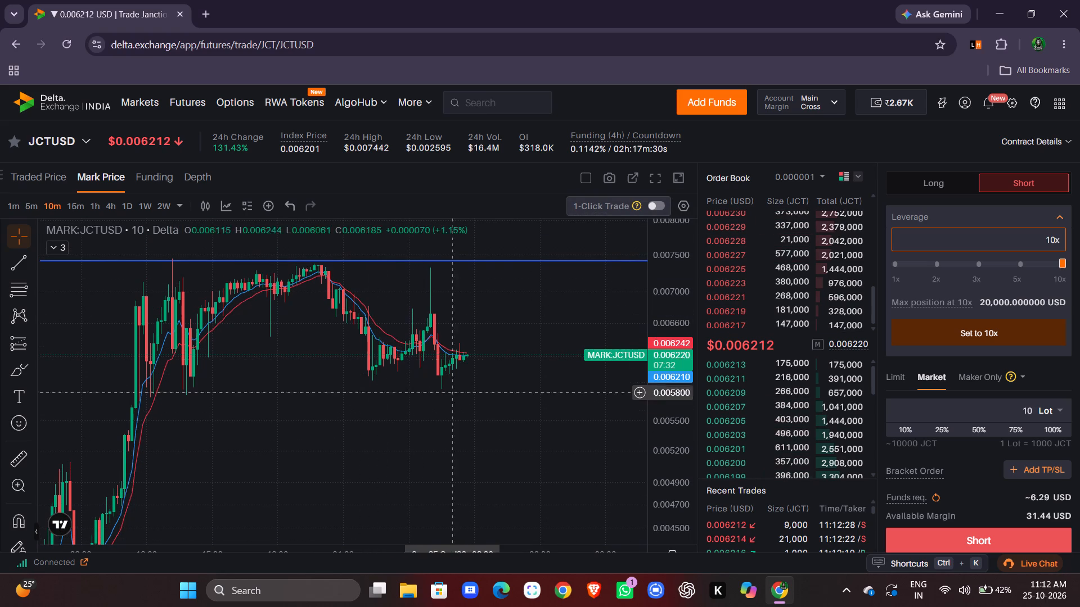
{"action": "left_click_drag", "start_coordinate": [669, 351], "coordinate": [672, 282]}
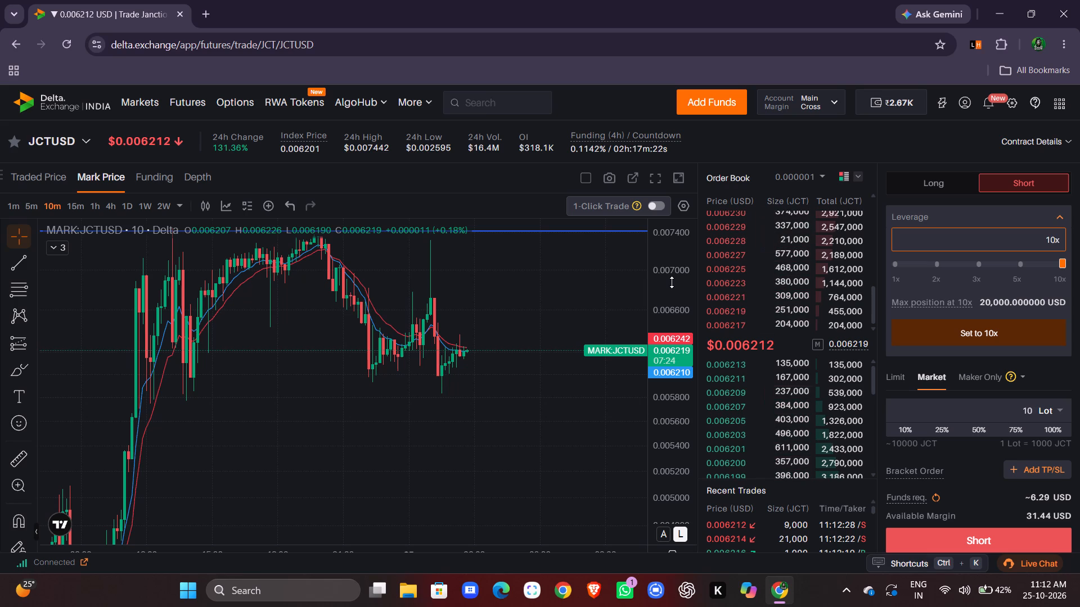
Switch the trading chart to the ETHUSD perpetual contract from the futures list.
{"action": "left_click", "coordinate": [48, 146]}
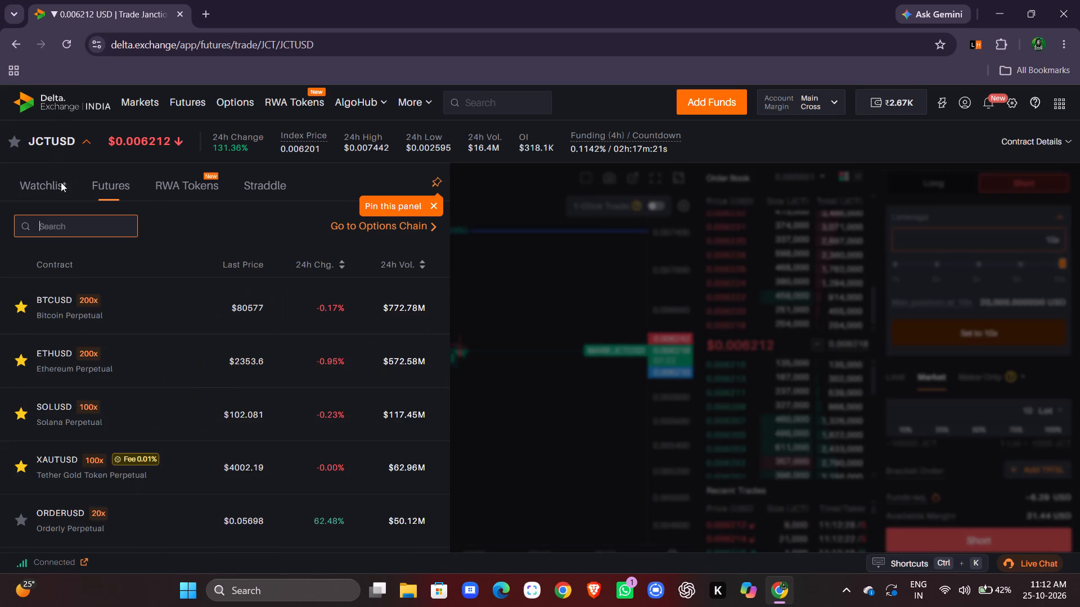
{"action": "scroll", "coordinate": [166, 407], "scroll_direction": "down", "scroll_amount": 1}
{"action": "scroll", "coordinate": [178, 425], "scroll_direction": "up", "scroll_amount": 1}
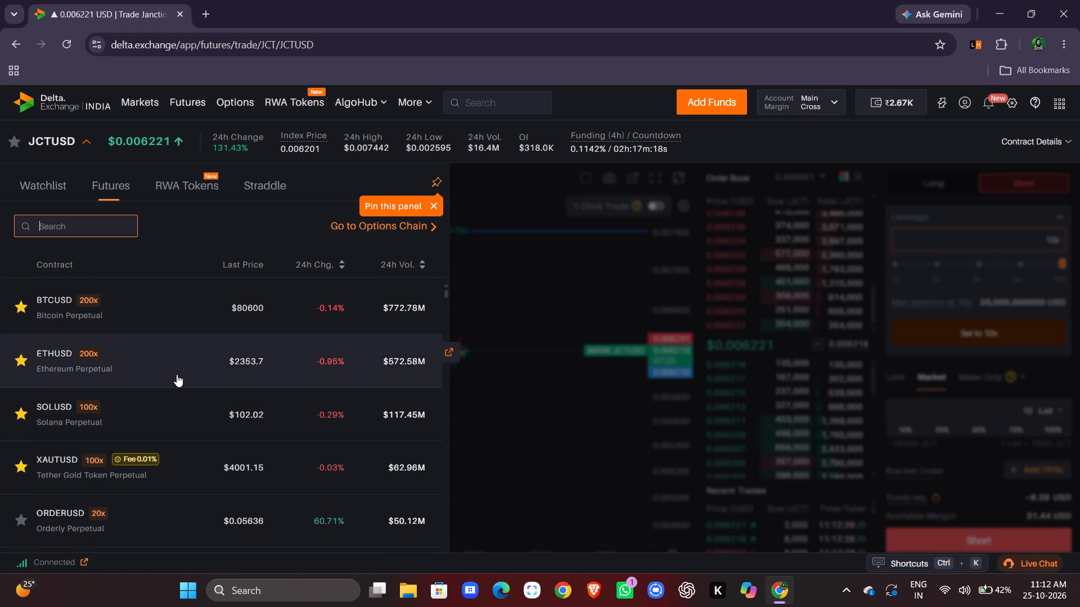
{"action": "left_click", "coordinate": [190, 363]}
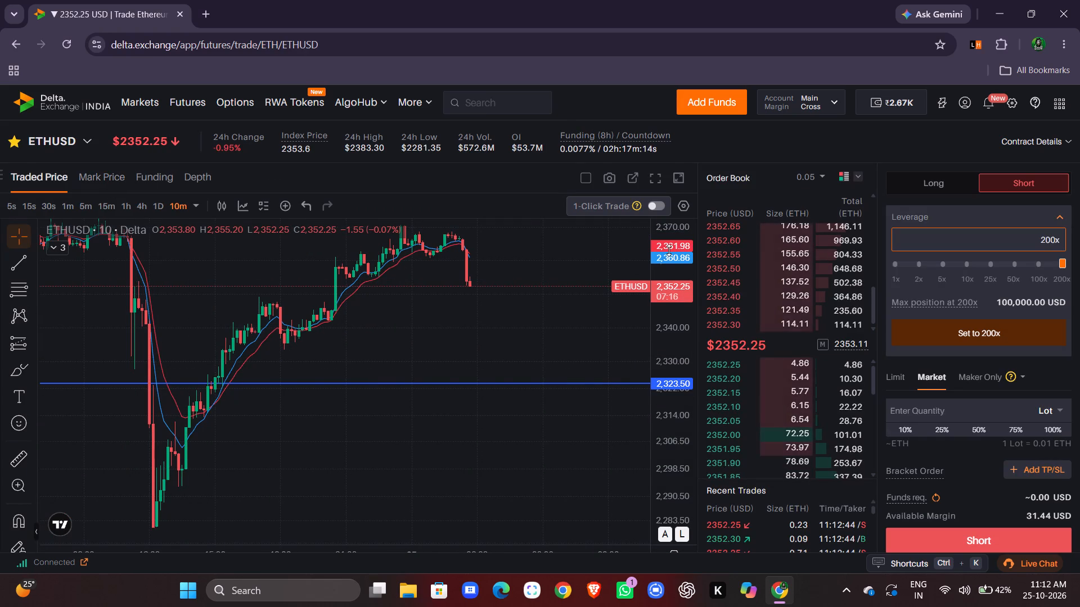
Examine the ETHUSD price movement relative to the blue lines on the 10-minute, 1-hour and 4-hour intervals.
{"action": "left_click_drag", "start_coordinate": [669, 250], "coordinate": [680, 347]}
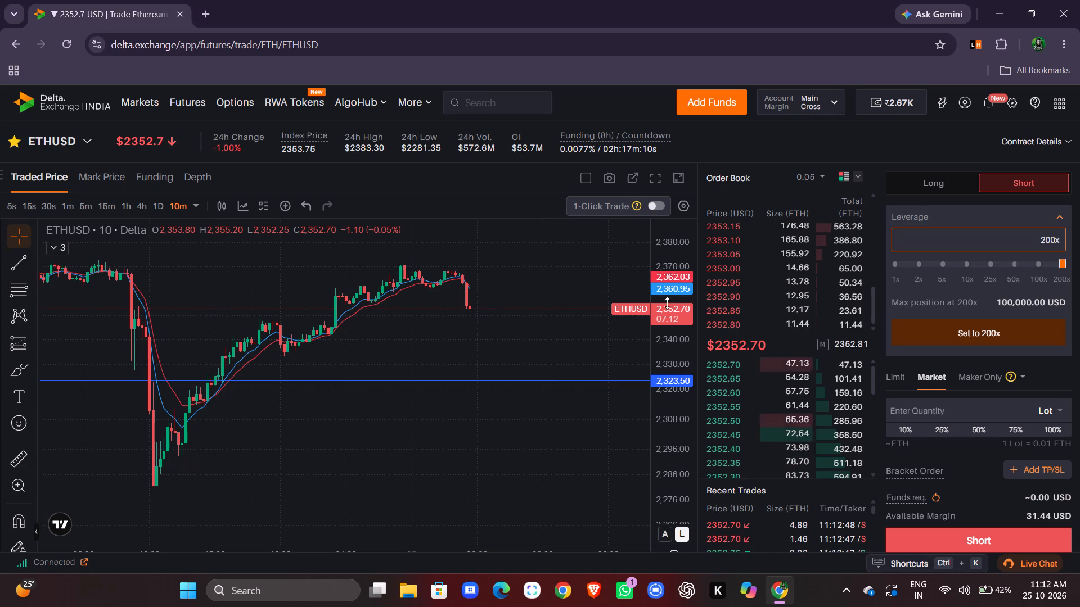
{"action": "left_click_drag", "start_coordinate": [668, 301], "coordinate": [658, 209]}
{"action": "left_click_drag", "start_coordinate": [544, 354], "coordinate": [546, 449]}
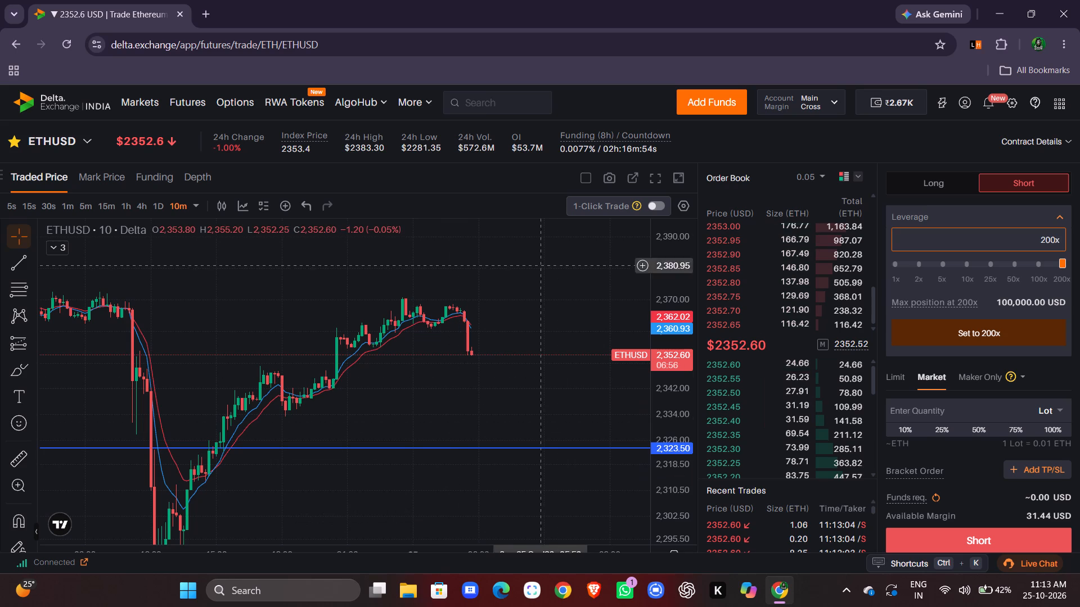
{"action": "left_click_drag", "start_coordinate": [490, 260], "coordinate": [557, 336]}
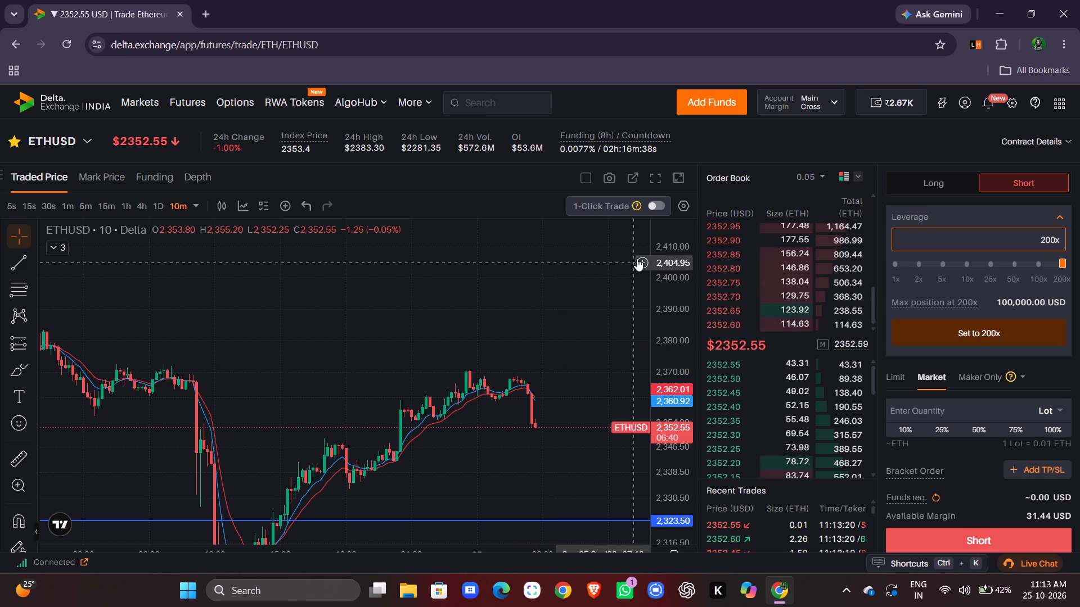
{"action": "left_click_drag", "start_coordinate": [659, 248], "coordinate": [662, 271]}
{"action": "left_click_drag", "start_coordinate": [609, 308], "coordinate": [597, 289]}
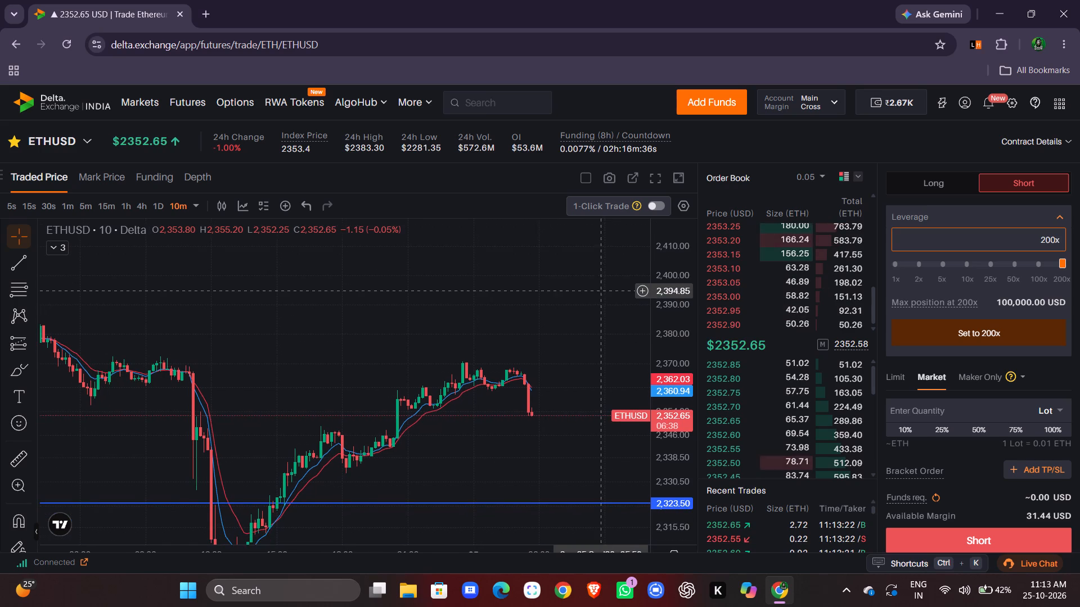
{"action": "left_click_drag", "start_coordinate": [597, 289], "coordinate": [597, 289]}
{"action": "left_click_drag", "start_coordinate": [672, 257], "coordinate": [674, 295]}
{"action": "left_click_drag", "start_coordinate": [675, 286], "coordinate": [675, 309]}
{"action": "left_click_drag", "start_coordinate": [612, 342], "coordinate": [558, 321]}
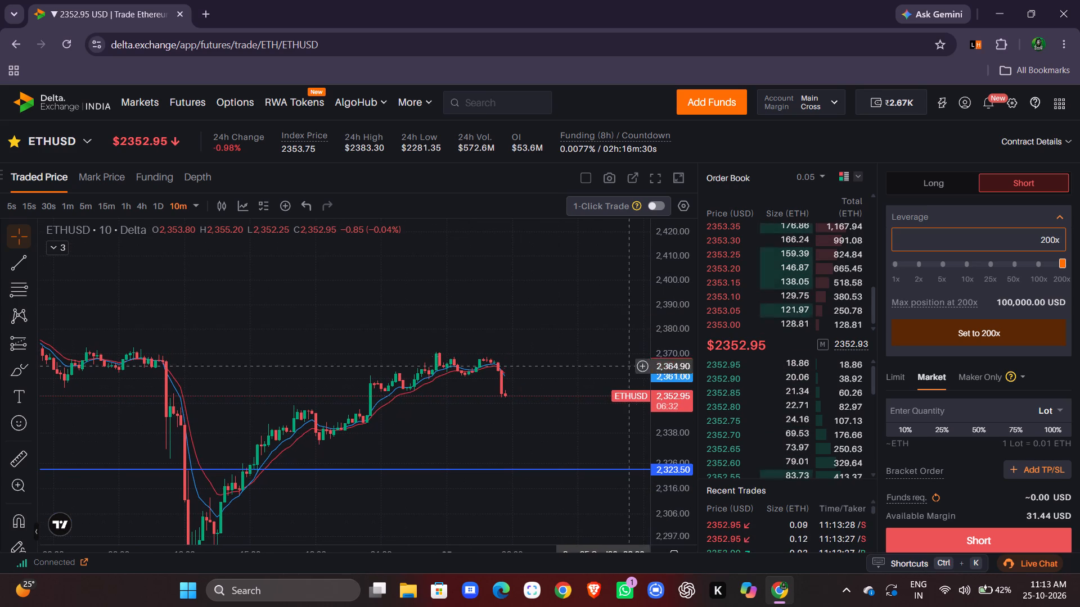
{"action": "left_click_drag", "start_coordinate": [663, 391], "coordinate": [638, 232]}
{"action": "left_click_drag", "start_coordinate": [598, 310], "coordinate": [582, 246]}
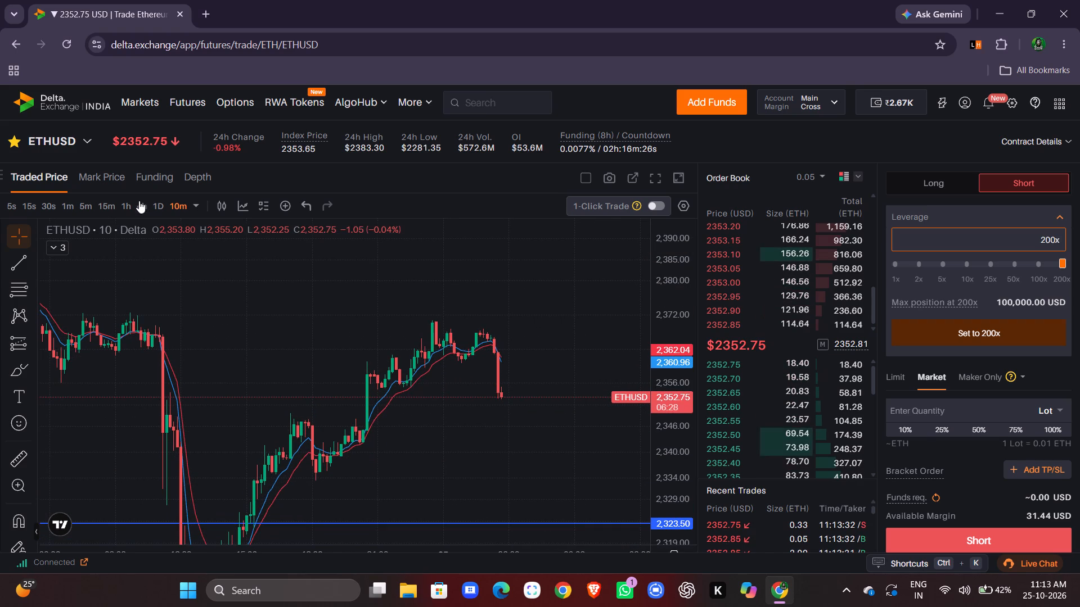
{"action": "double_click", "coordinate": [130, 202]}
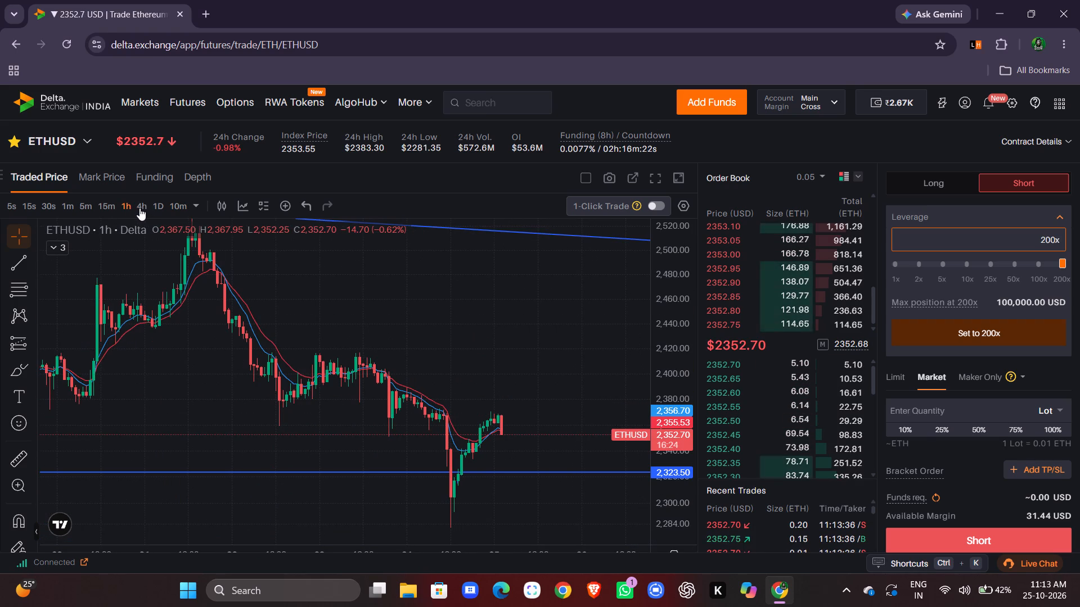
{"action": "left_click", "coordinate": [138, 207]}
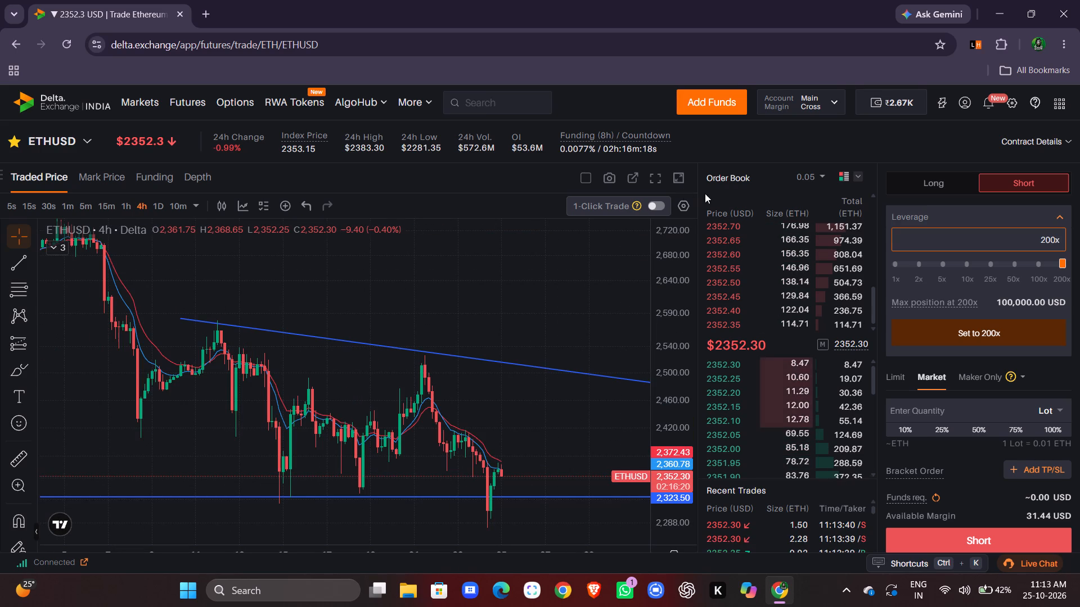
{"action": "left_click_drag", "start_coordinate": [674, 231], "coordinate": [673, 290]}
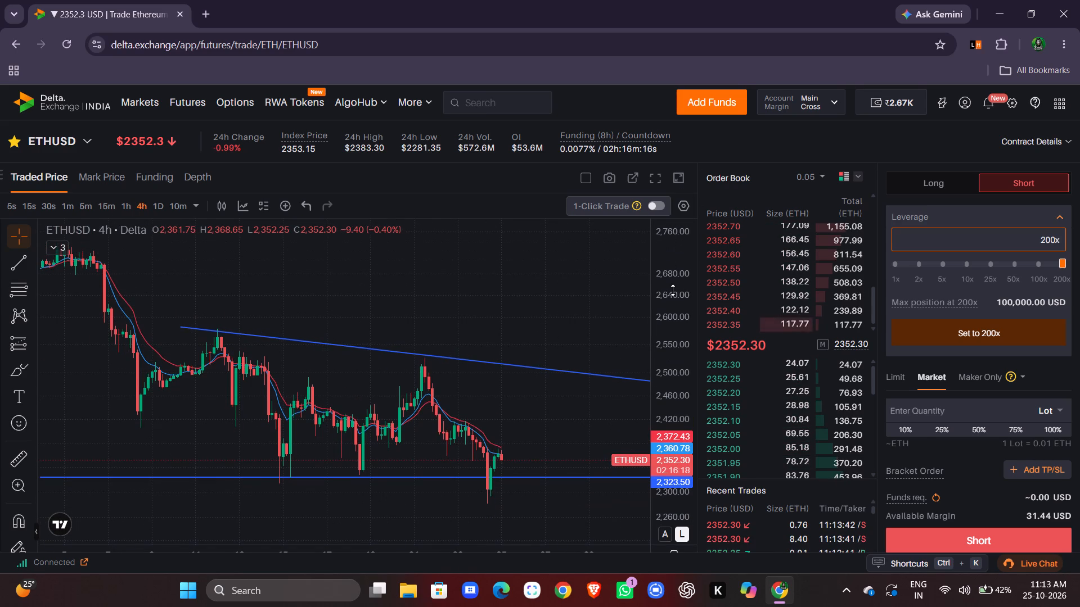
Place a market short order for 100 lots of ETHUSD at 200x leverage.
{"action": "left_click", "coordinate": [973, 410]}
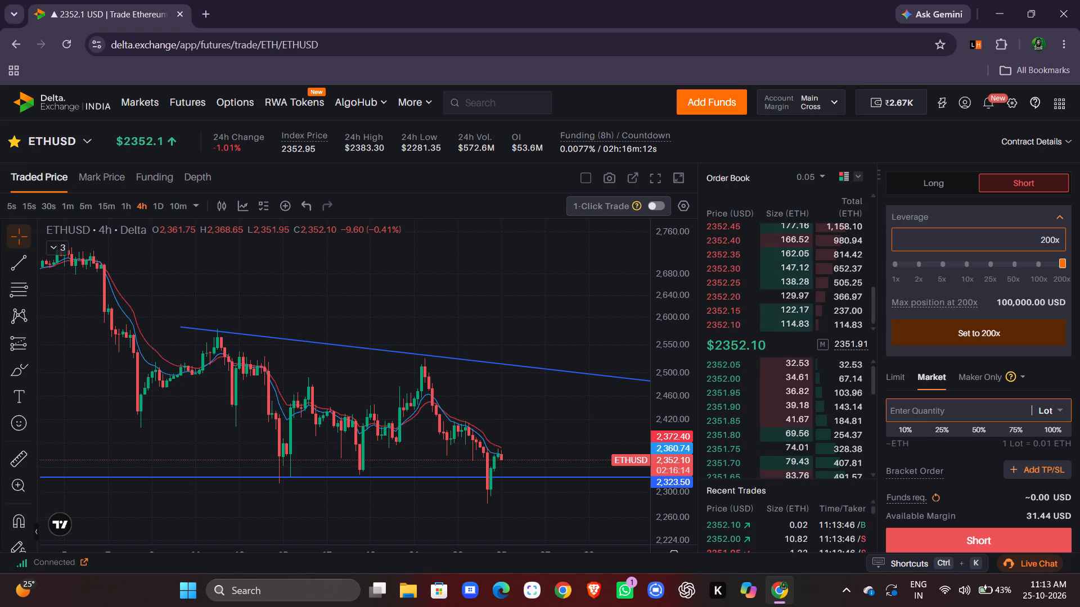
{"action": "key", "text": "1"}
{"action": "key", "text": "0"}
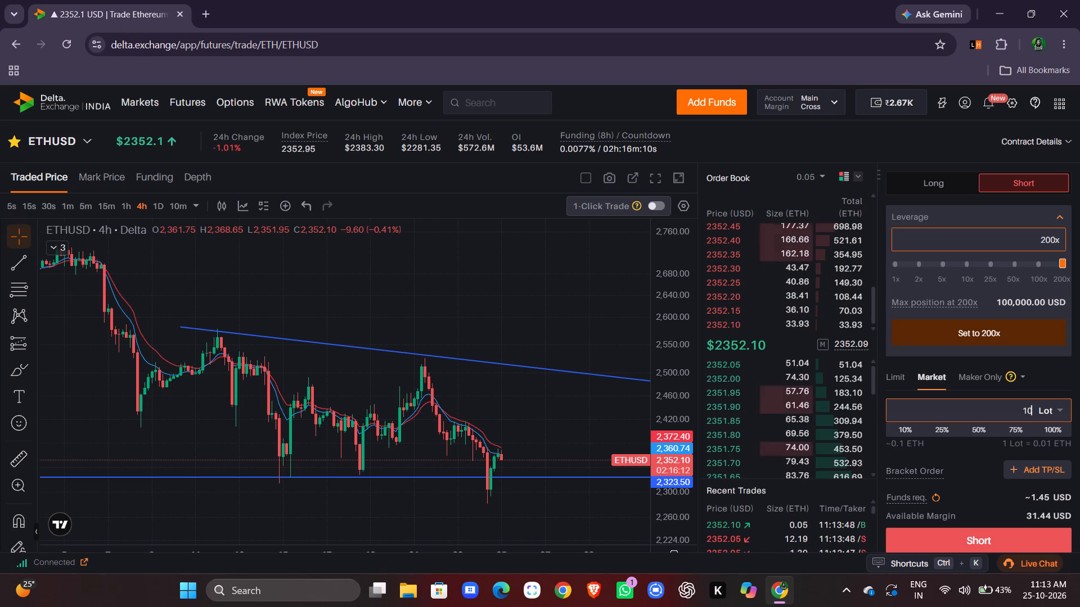
{"action": "key", "text": "0"}
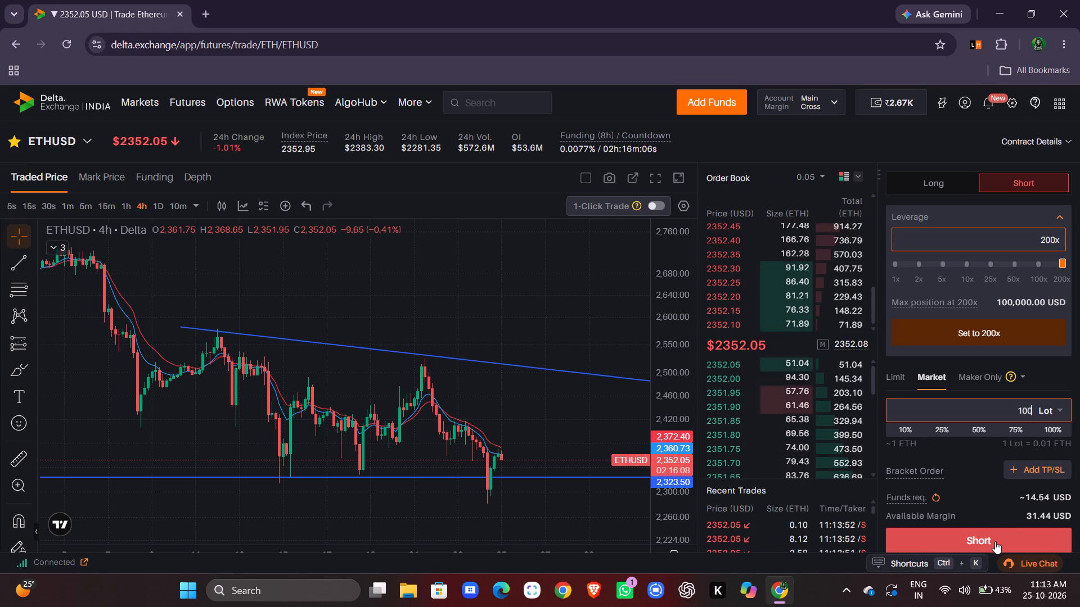
{"action": "left_click", "coordinate": [995, 541]}
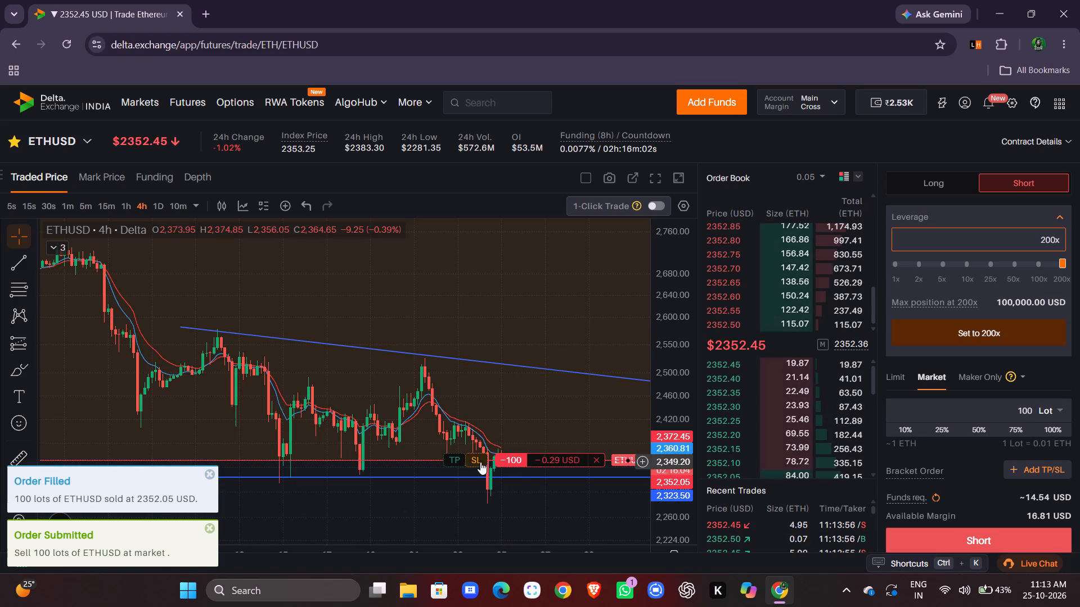
Add a stop loss at 2400.65 to the open 100-lot ETHUSD short position.
{"action": "left_click_drag", "start_coordinate": [476, 463], "coordinate": [485, 432]}
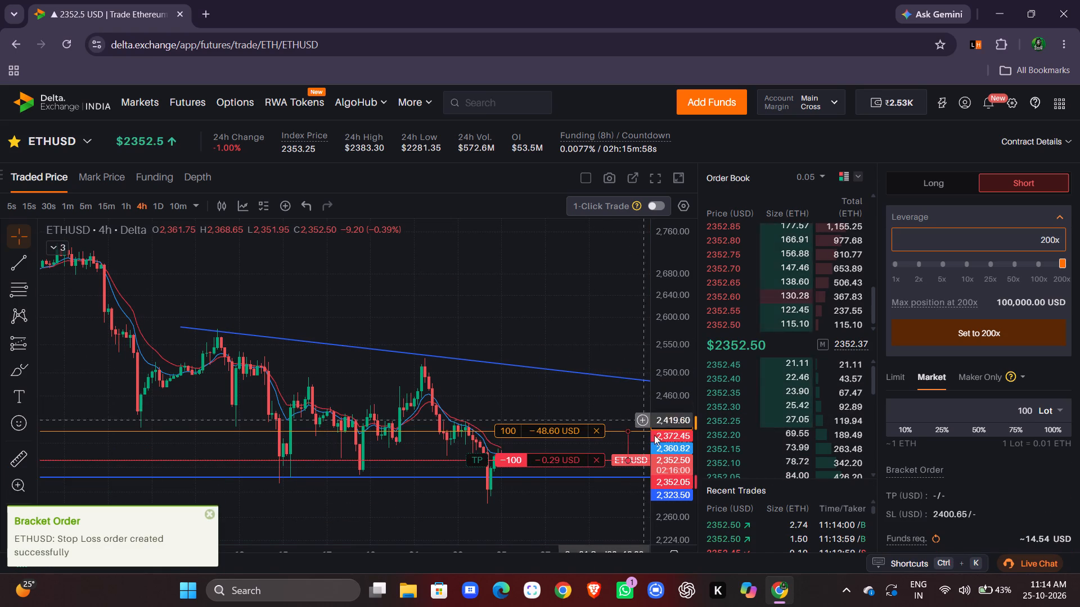
Add a take profit at 2327.55 to the ETHUSD short, just above the blue horizontal line.
{"action": "left_click_drag", "start_coordinate": [671, 447], "coordinate": [671, 412]}
{"action": "left_click_drag", "start_coordinate": [565, 420], "coordinate": [516, 405]}
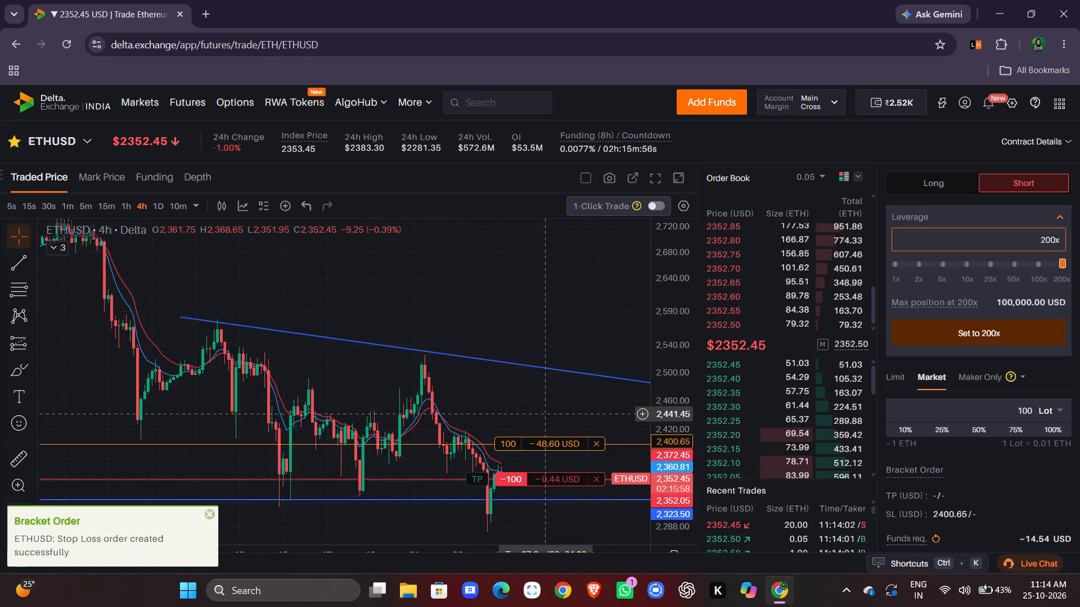
{"action": "left_click_drag", "start_coordinate": [516, 405], "coordinate": [407, 377]}
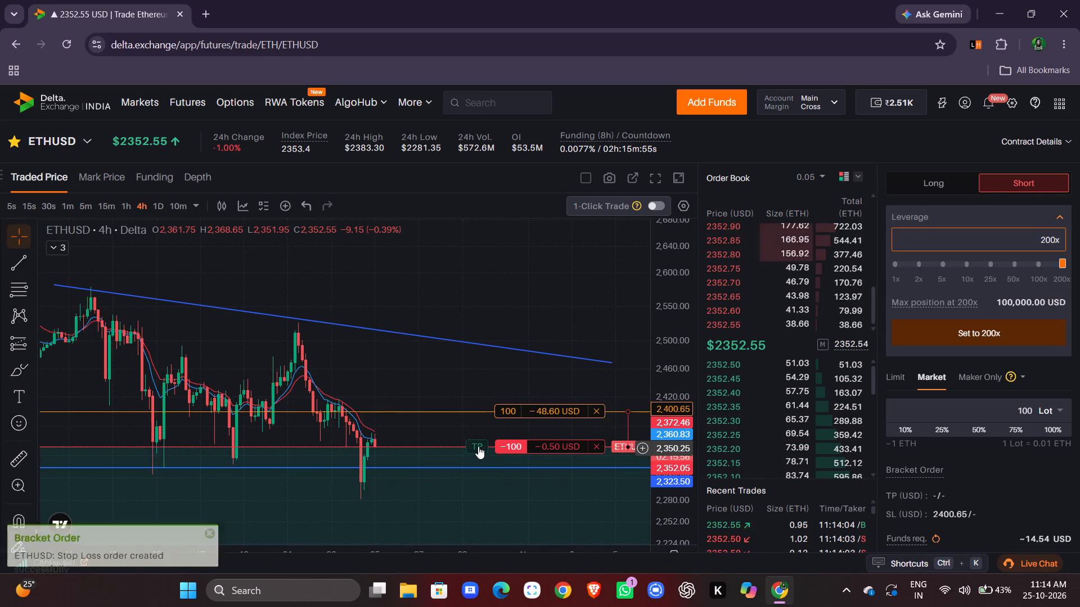
{"action": "left_click_drag", "start_coordinate": [474, 445], "coordinate": [475, 461]}
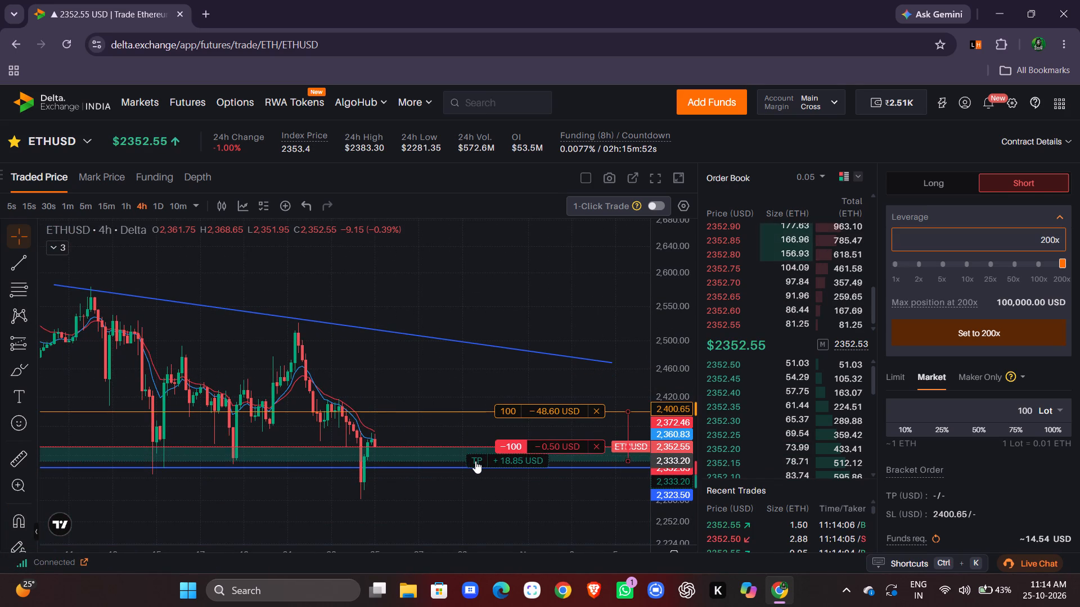
{"action": "left_click_drag", "start_coordinate": [475, 461], "coordinate": [477, 465]}
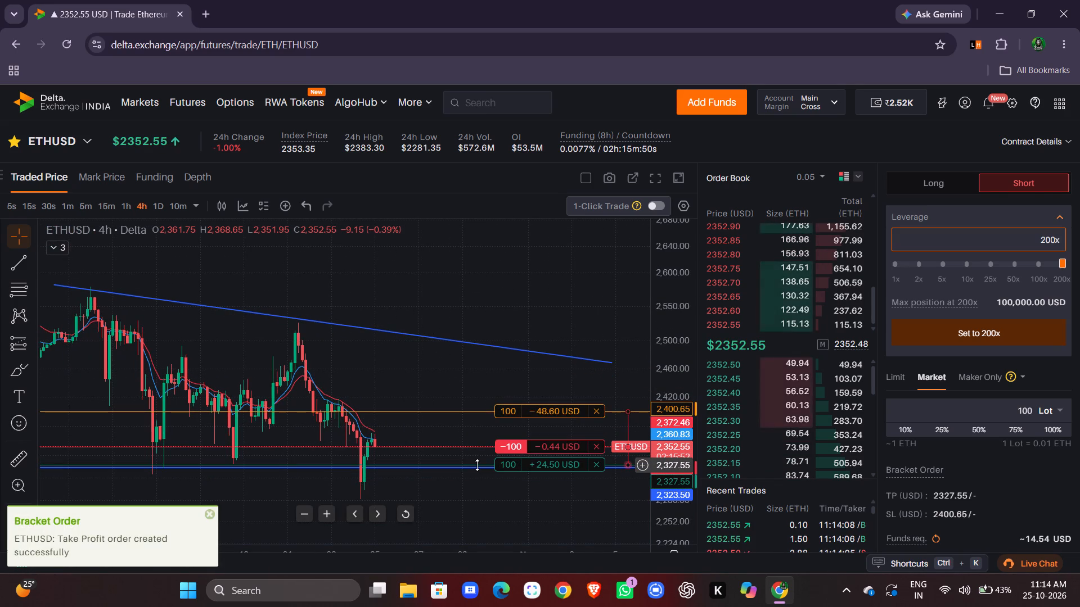
Switch the chart to the 5-minute interval and move the short's stop loss to 2378.95.
{"action": "left_click_drag", "start_coordinate": [681, 427], "coordinate": [679, 410]}
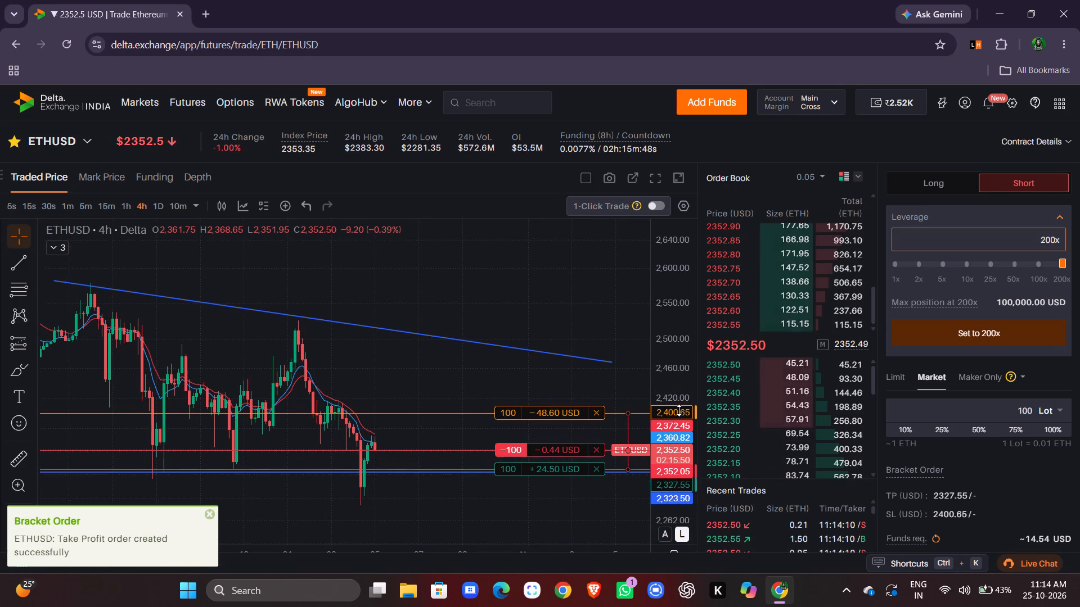
{"action": "left_click_drag", "start_coordinate": [679, 410], "coordinate": [679, 397]}
{"action": "left_click_drag", "start_coordinate": [579, 336], "coordinate": [541, 299]}
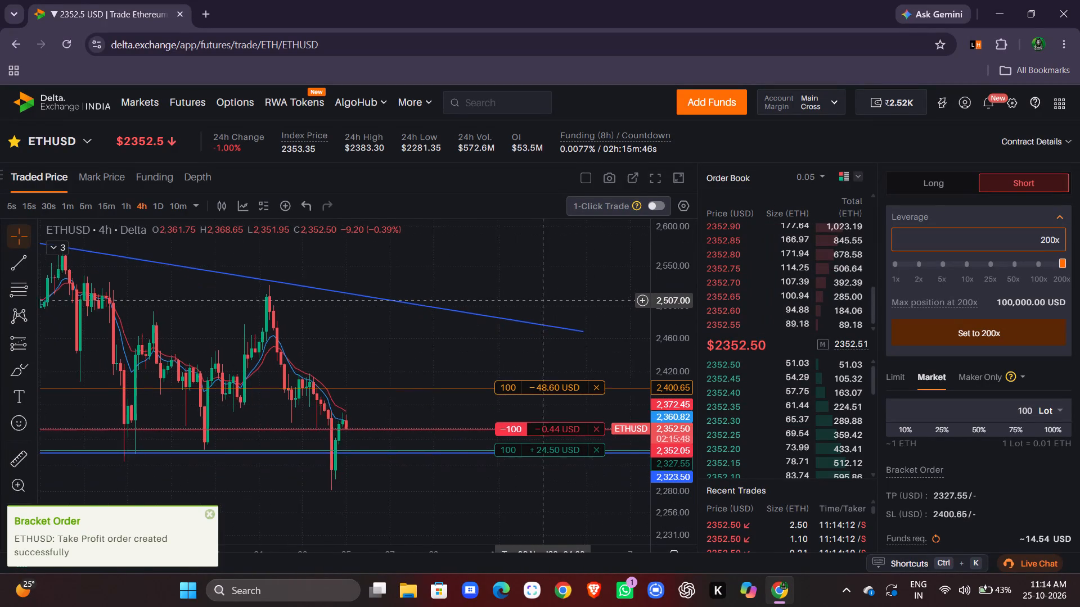
{"action": "left_click_drag", "start_coordinate": [541, 299], "coordinate": [537, 298]}
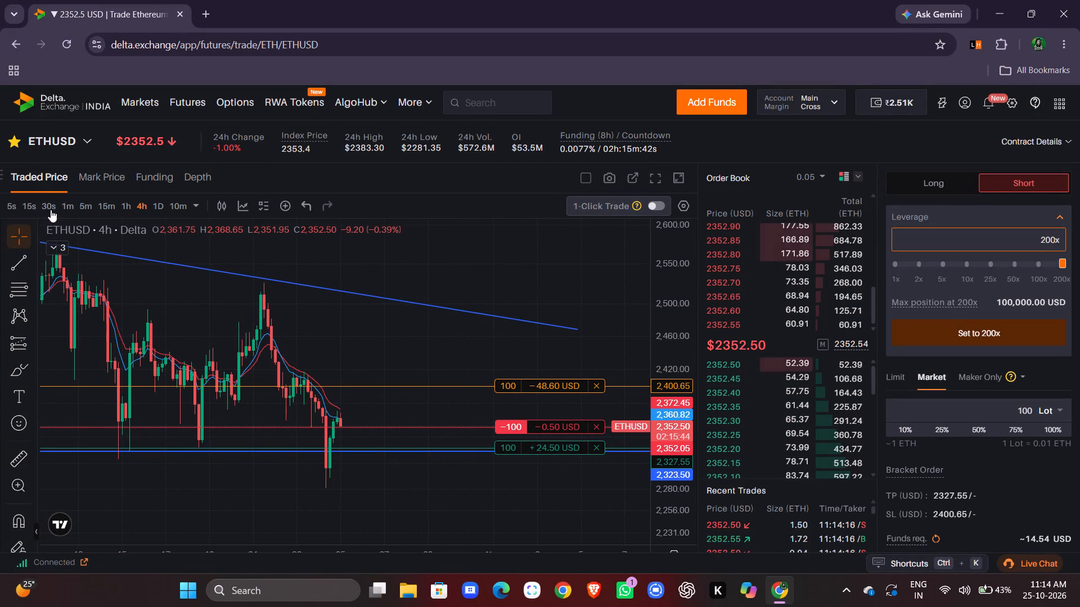
{"action": "left_click", "coordinate": [82, 207]}
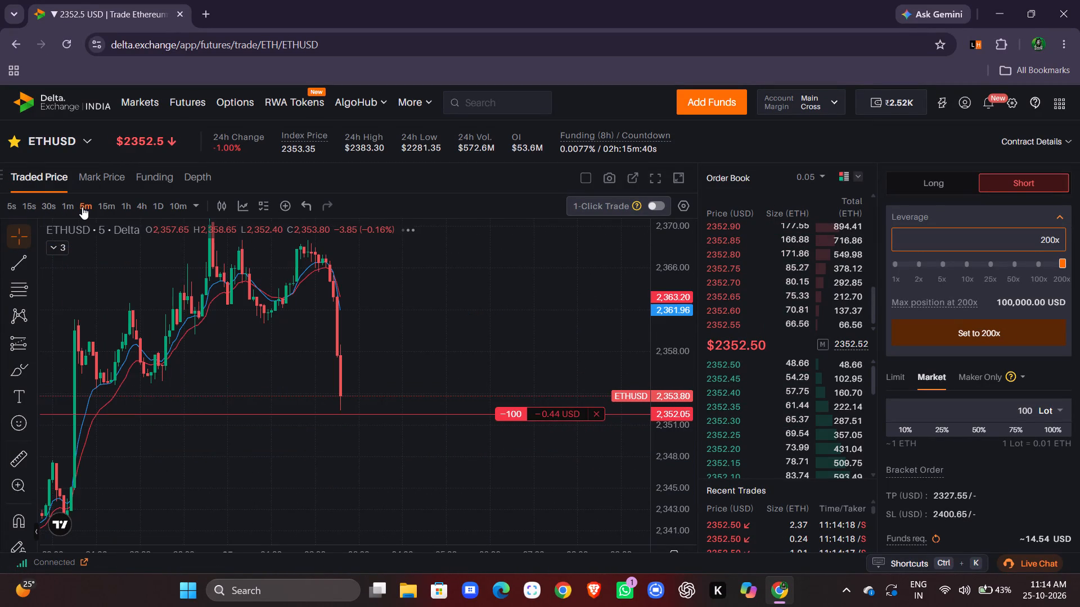
{"action": "left_click_drag", "start_coordinate": [677, 273], "coordinate": [678, 326]}
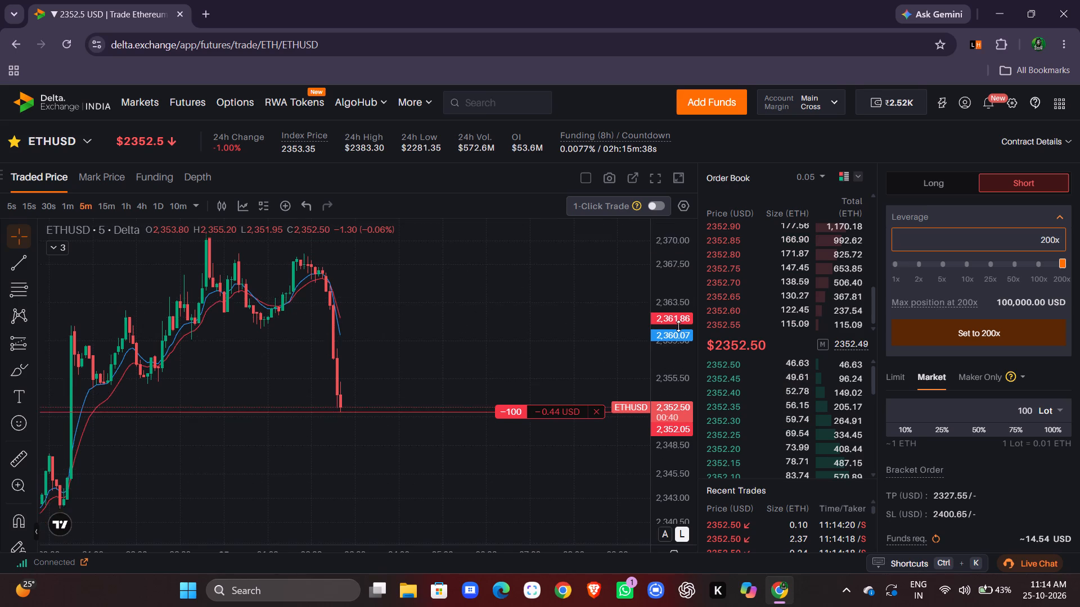
{"action": "left_click_drag", "start_coordinate": [678, 326], "coordinate": [681, 361]}
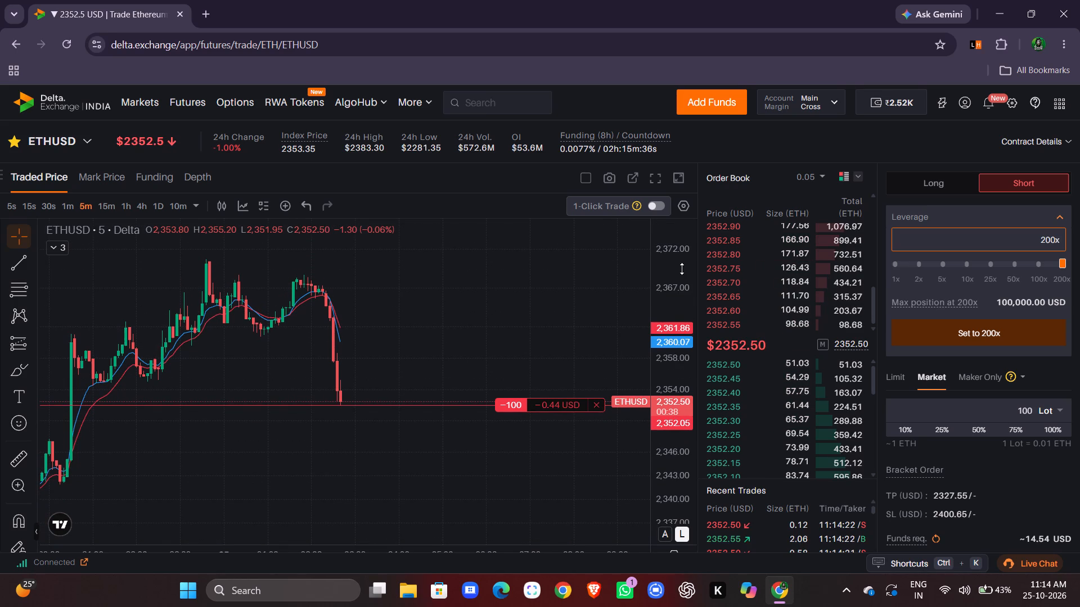
{"action": "left_click_drag", "start_coordinate": [682, 269], "coordinate": [683, 511]}
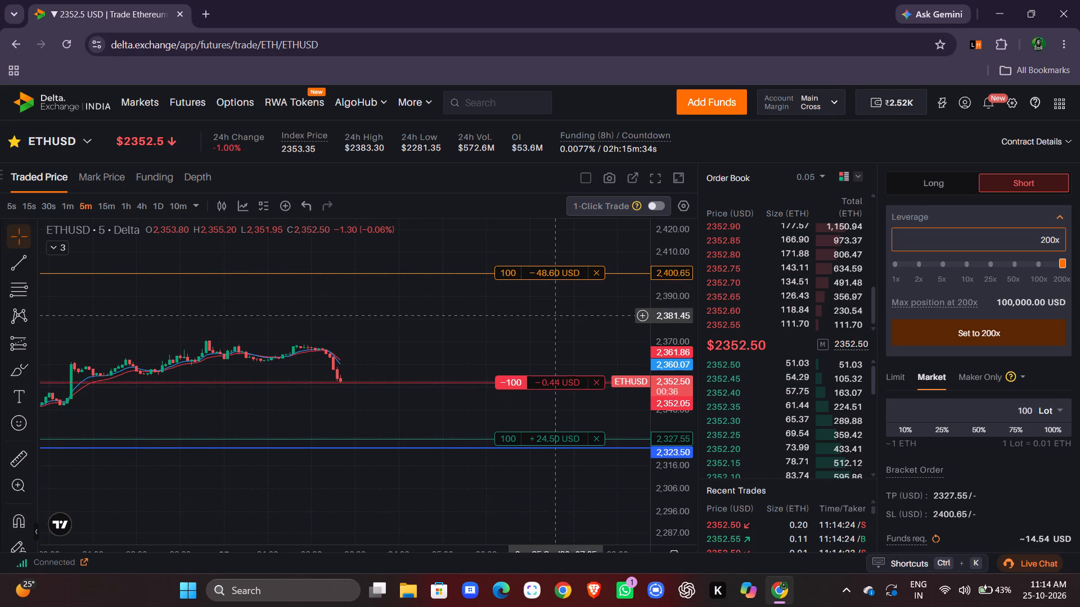
{"action": "left_click_drag", "start_coordinate": [553, 273], "coordinate": [580, 342]}
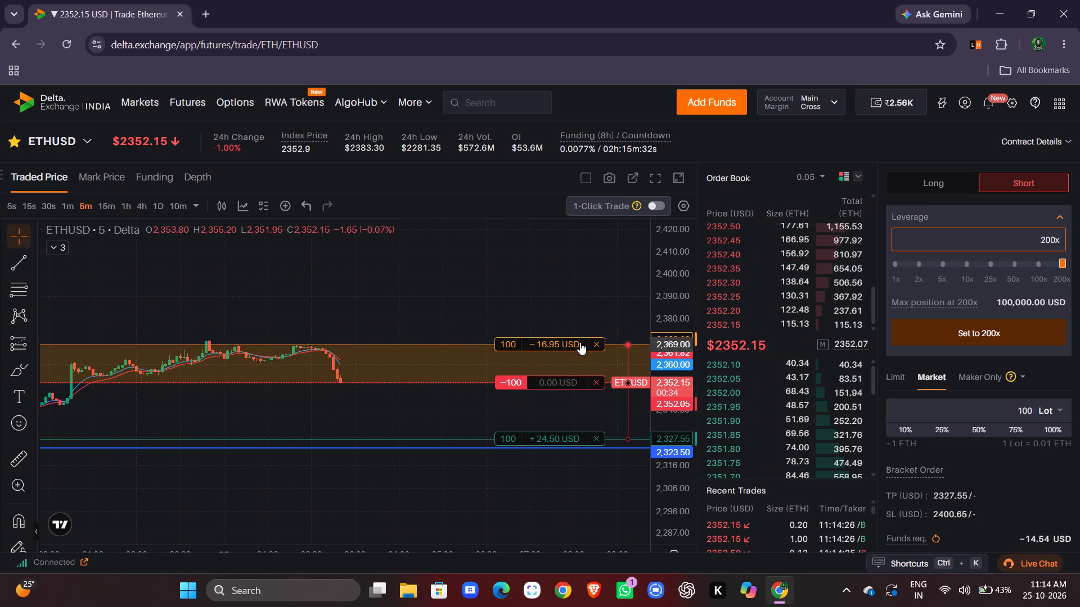
{"action": "left_click_drag", "start_coordinate": [580, 342], "coordinate": [582, 321]}
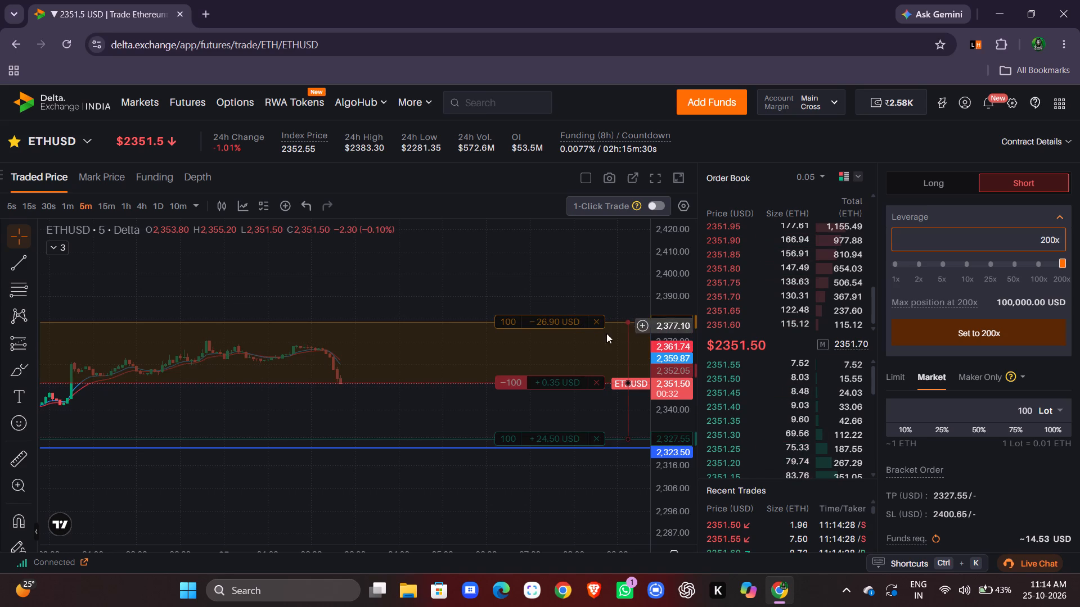
Reload the ETHUSD trading page and review the short's entry, stop-loss and take-profit levels on the 5-minute chart.
{"action": "left_click_drag", "start_coordinate": [678, 368], "coordinate": [672, 257]}
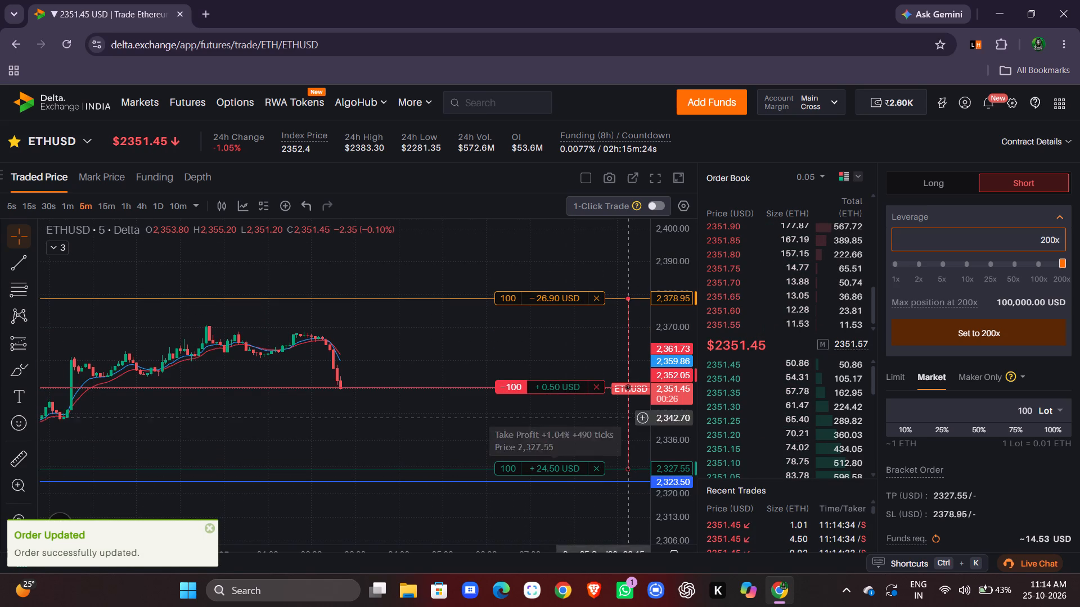
{"action": "left_click_drag", "start_coordinate": [658, 372], "coordinate": [658, 356]}
{"action": "left_click_drag", "start_coordinate": [551, 346], "coordinate": [556, 320]}
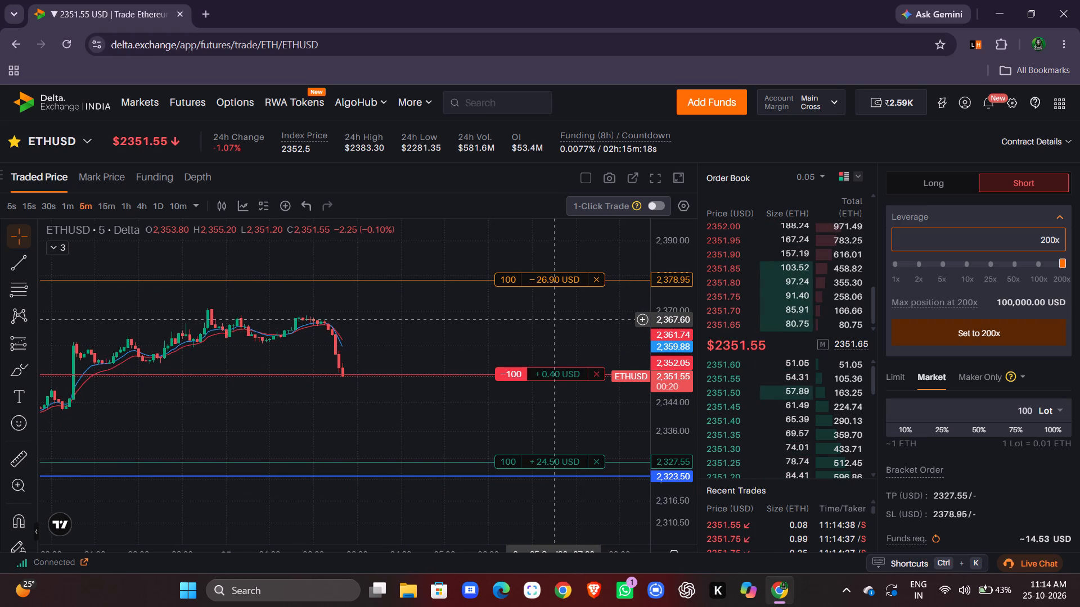
{"action": "left_click", "coordinate": [66, 44]}
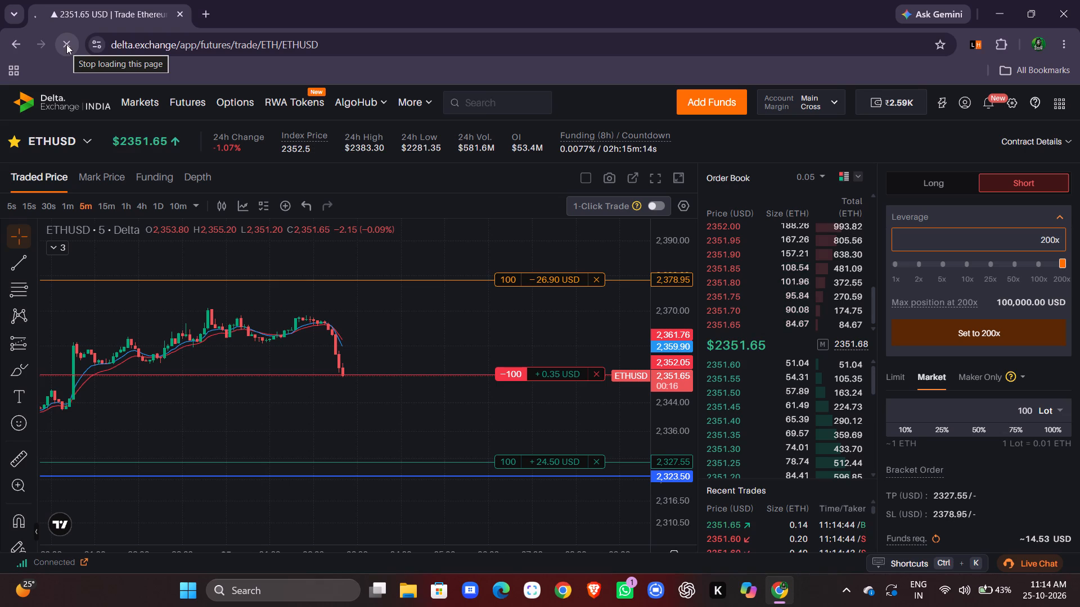
{"action": "scroll", "coordinate": [933, 468], "scroll_direction": "down", "scroll_amount": 5}
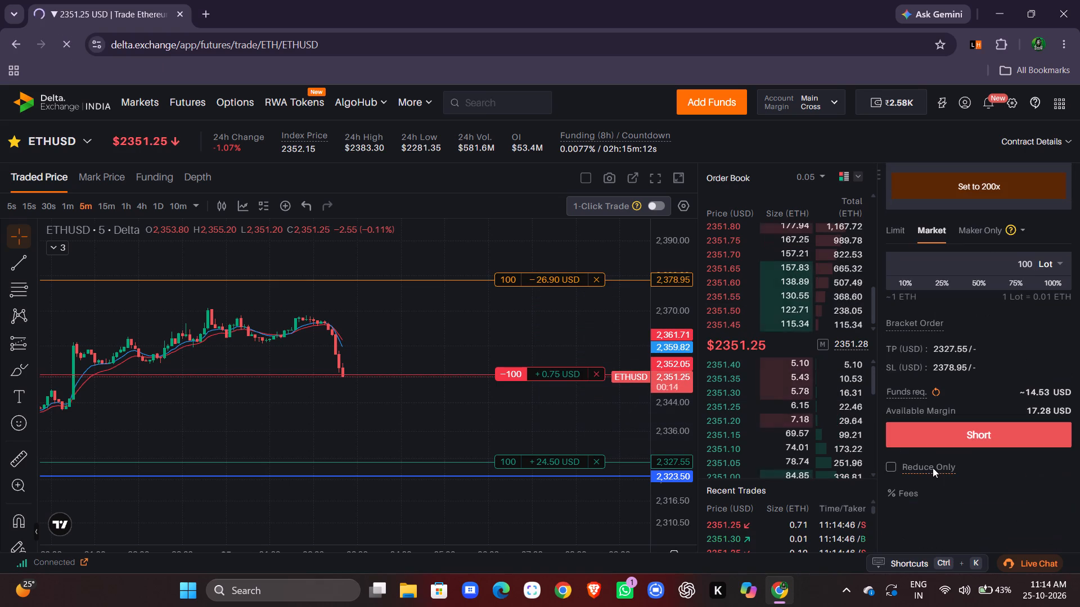
{"action": "scroll", "coordinate": [933, 468], "scroll_direction": "down", "scroll_amount": 4}
{"action": "scroll", "coordinate": [933, 468], "scroll_direction": "up", "scroll_amount": 3}
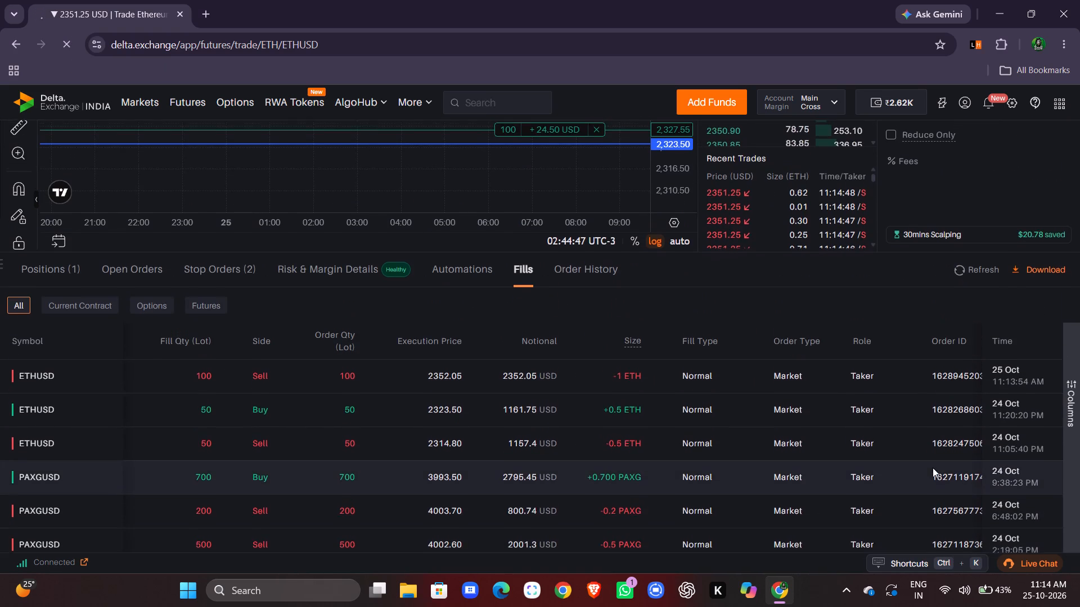
{"action": "scroll", "coordinate": [952, 376], "scroll_direction": "left", "scroll_amount": 5}
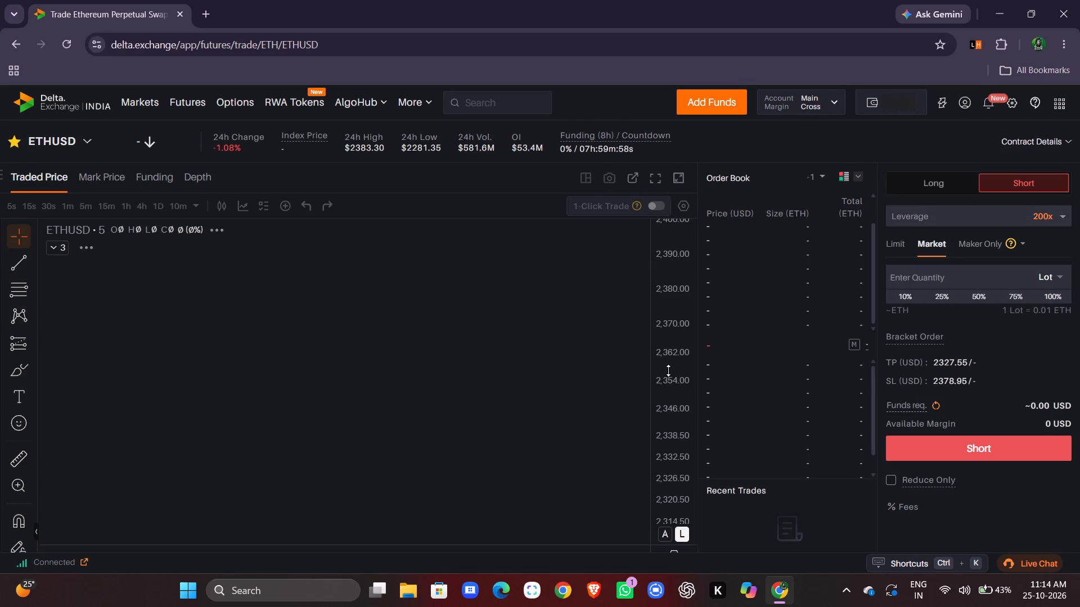
{"action": "scroll", "coordinate": [838, 434], "scroll_direction": "down", "scroll_amount": 1}
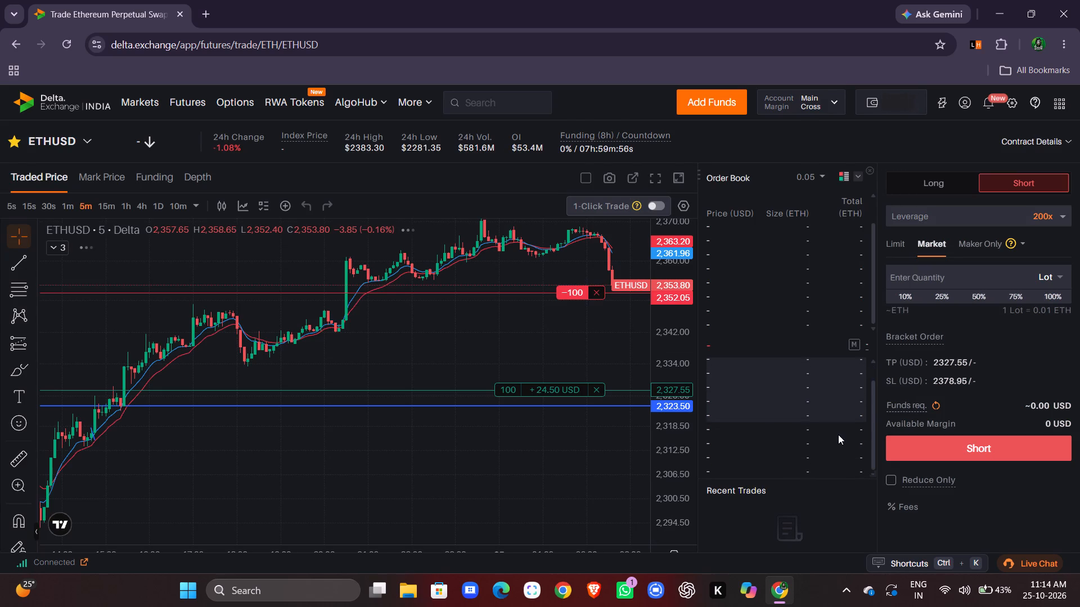
{"action": "scroll", "coordinate": [838, 434], "scroll_direction": "down", "scroll_amount": 1}
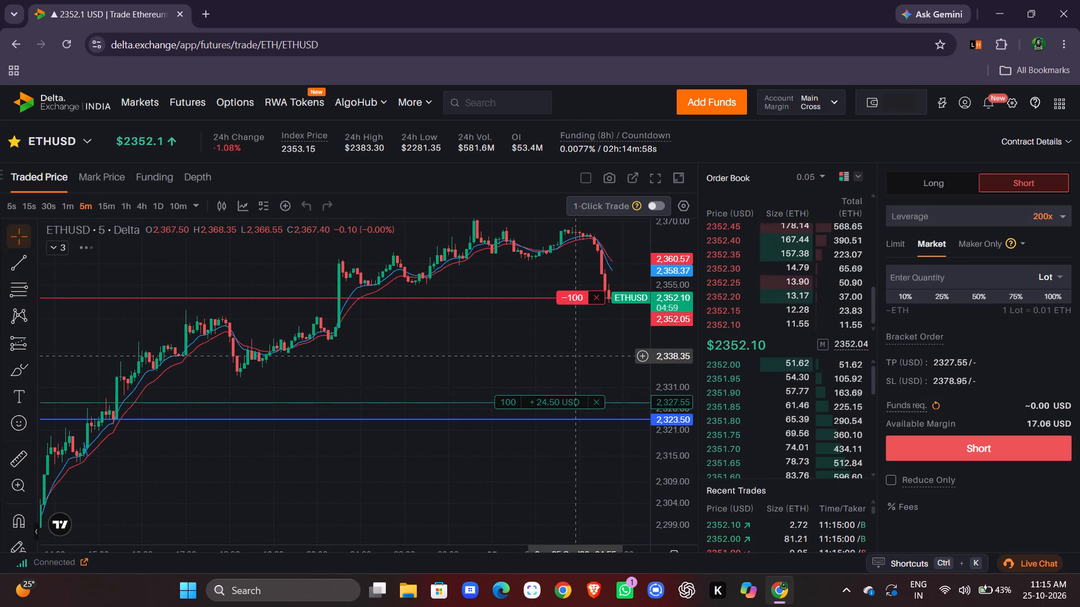
{"action": "scroll", "coordinate": [576, 355], "scroll_direction": "left", "scroll_amount": 2}
{"action": "left_click_drag", "start_coordinate": [678, 268], "coordinate": [678, 275]}
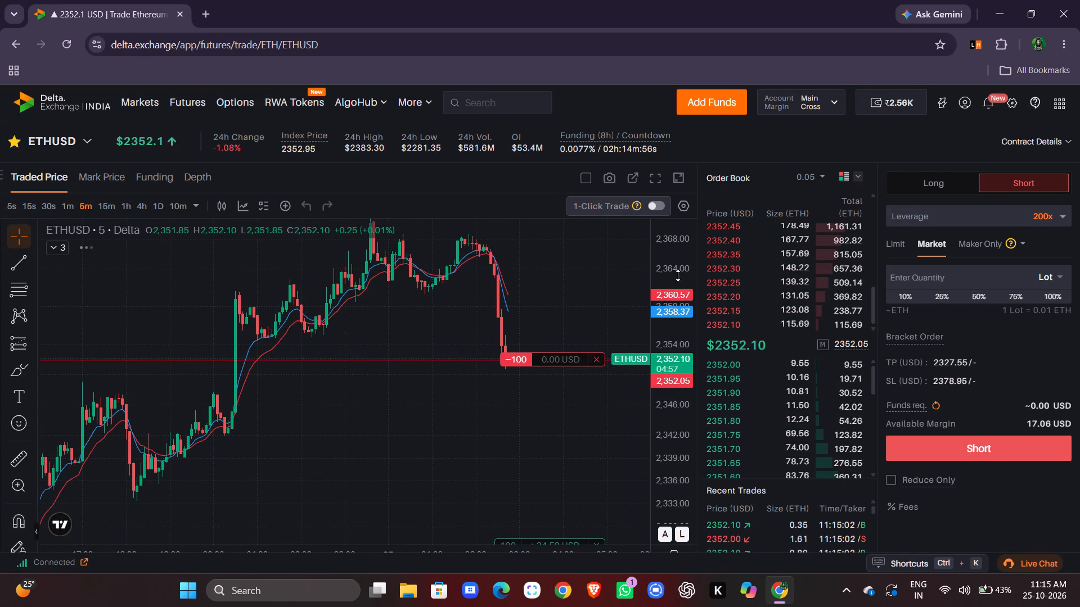
{"action": "left_click_drag", "start_coordinate": [678, 275], "coordinate": [685, 389]}
Examine the trading fees of the latest ETHUSD sell in the account's fills list.
{"action": "scroll", "coordinate": [997, 530], "scroll_direction": "down", "scroll_amount": 3}
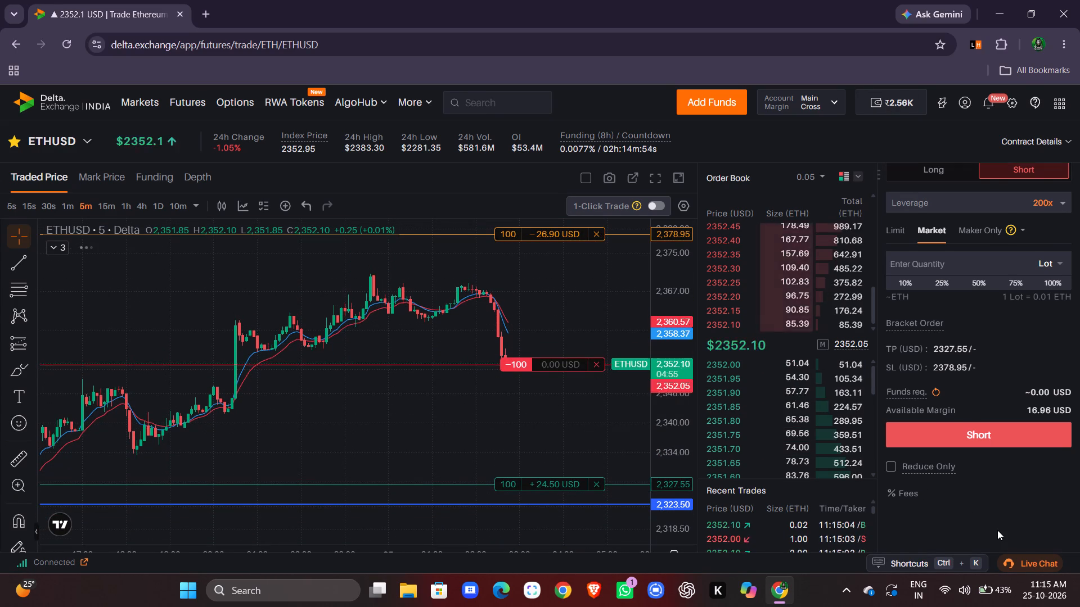
{"action": "scroll", "coordinate": [997, 530], "scroll_direction": "down", "scroll_amount": 2}
{"action": "scroll", "coordinate": [940, 314], "scroll_direction": "left", "scroll_amount": 4}
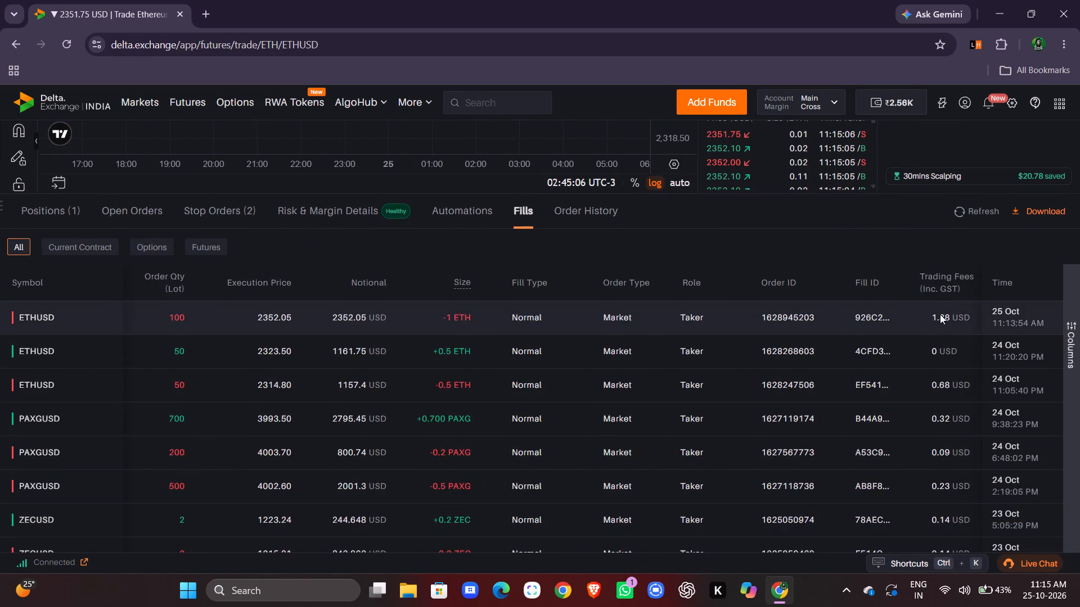
{"action": "scroll", "coordinate": [940, 314], "scroll_direction": "left", "scroll_amount": 1}
{"action": "scroll", "coordinate": [940, 314], "scroll_direction": "up", "scroll_amount": 2}
{"action": "scroll", "coordinate": [874, 336], "scroll_direction": "up", "scroll_amount": 2}
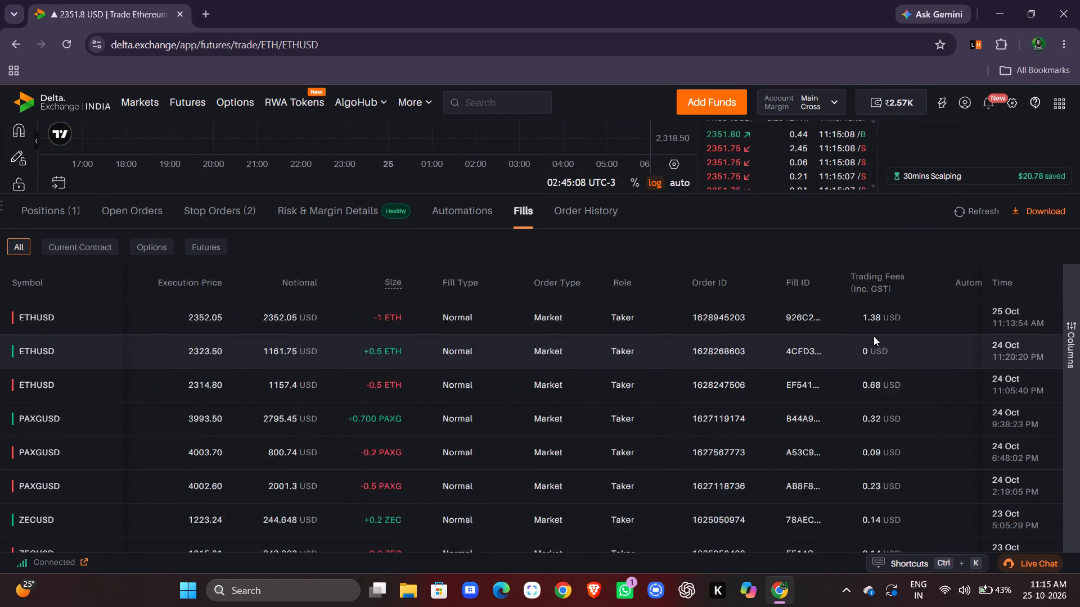
{"action": "scroll", "coordinate": [874, 336], "scroll_direction": "up", "scroll_amount": 1}
{"action": "scroll", "coordinate": [851, 255], "scroll_direction": "up", "scroll_amount": 3}
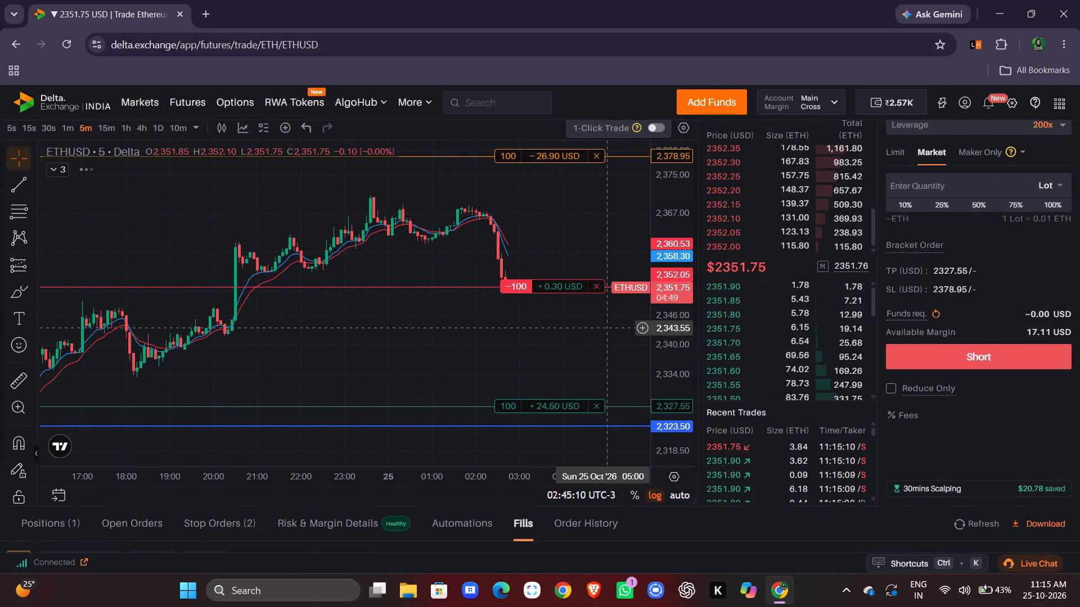
Examine the ETHUSD price movement around the short's entry level on the 5-minute and 5-second intervals.
{"action": "scroll", "coordinate": [558, 335], "scroll_direction": "left", "scroll_amount": 1}
{"action": "left_click_drag", "start_coordinate": [668, 285], "coordinate": [668, 265]}
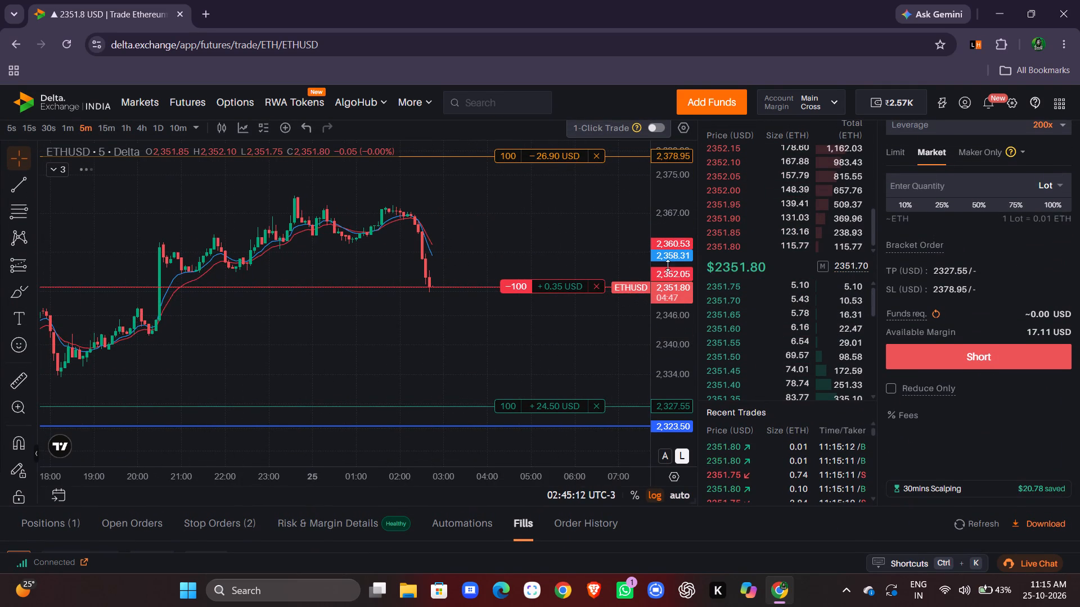
{"action": "left_click_drag", "start_coordinate": [668, 265], "coordinate": [670, 255]}
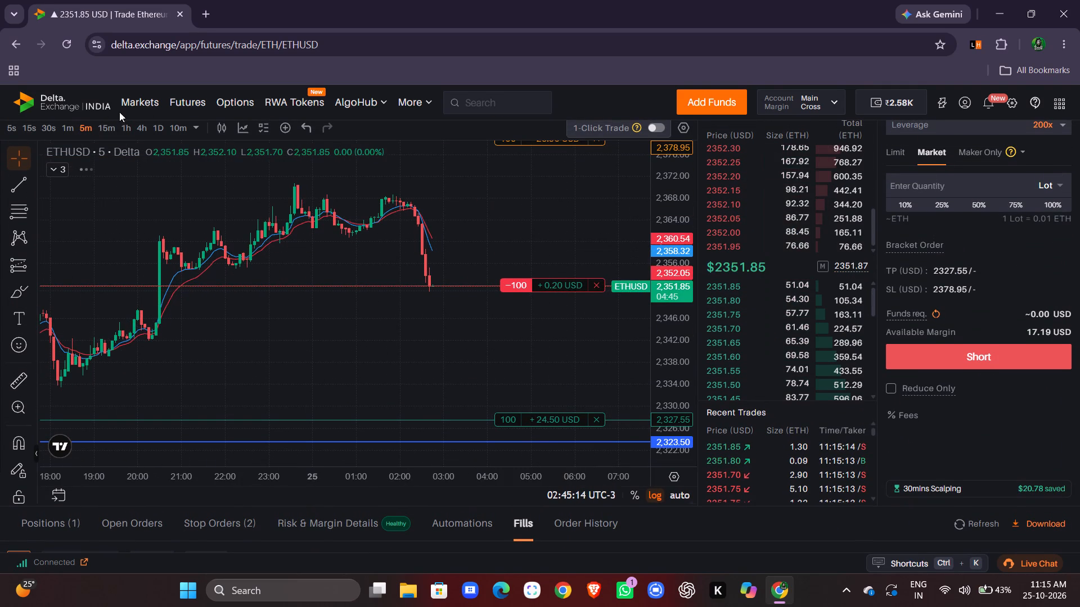
{"action": "left_click", "coordinate": [8, 126]}
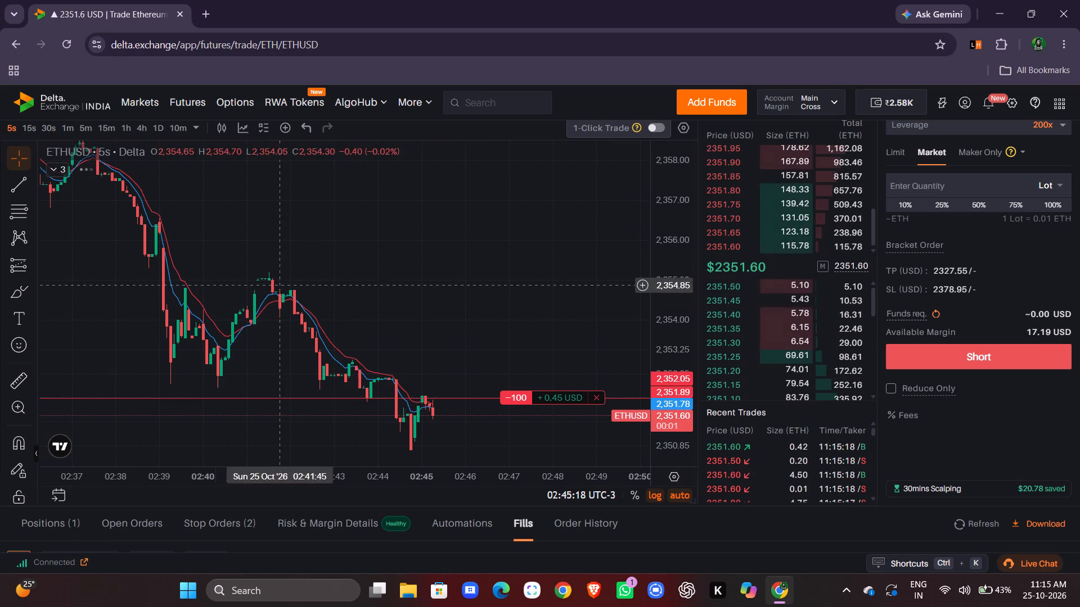
{"action": "left_click_drag", "start_coordinate": [445, 303], "coordinate": [448, 271]}
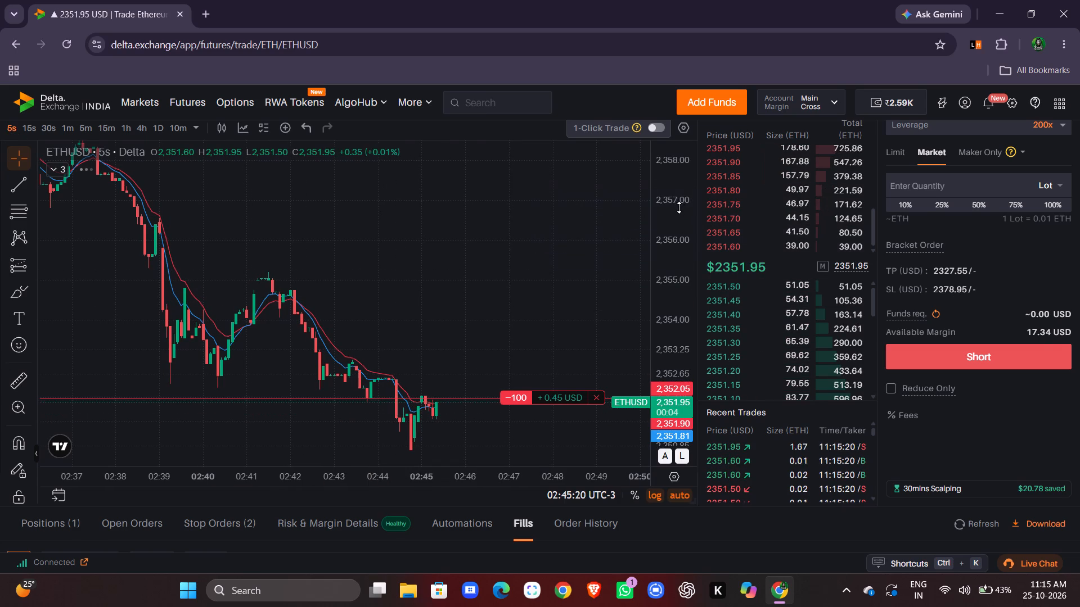
{"action": "left_click_drag", "start_coordinate": [678, 205], "coordinate": [678, 236]}
{"action": "left_click_drag", "start_coordinate": [624, 262], "coordinate": [611, 119]}
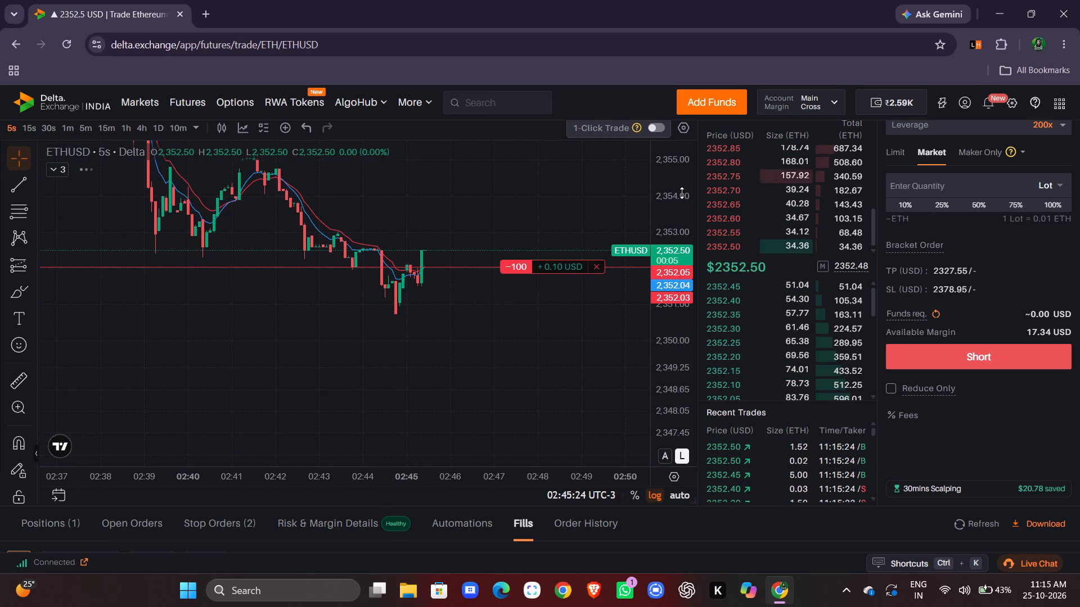
{"action": "left_click_drag", "start_coordinate": [677, 189], "coordinate": [678, 234]}
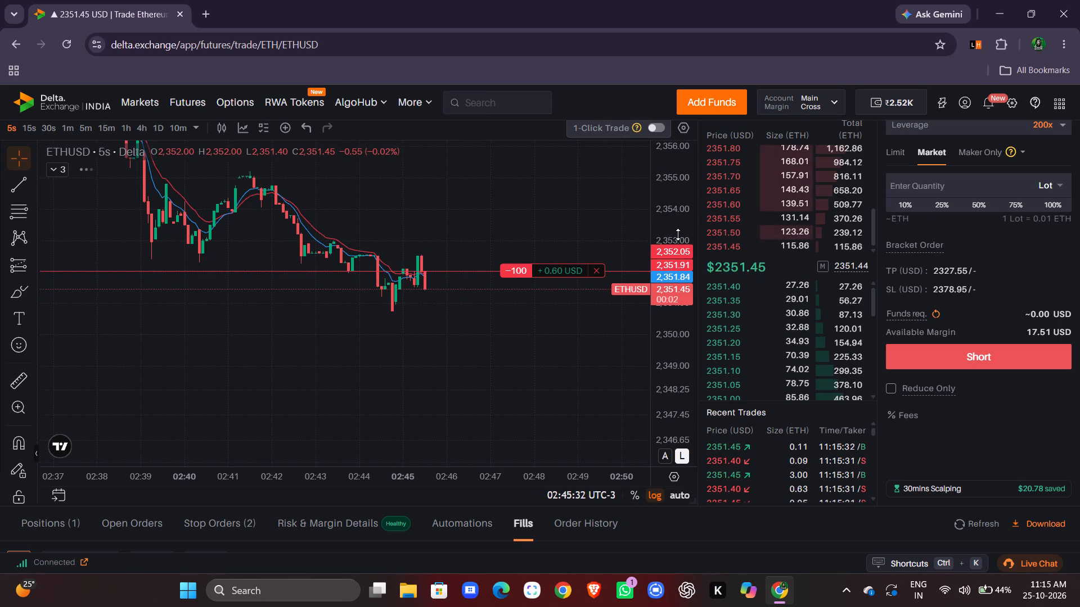
{"action": "left_click", "coordinate": [79, 129]}
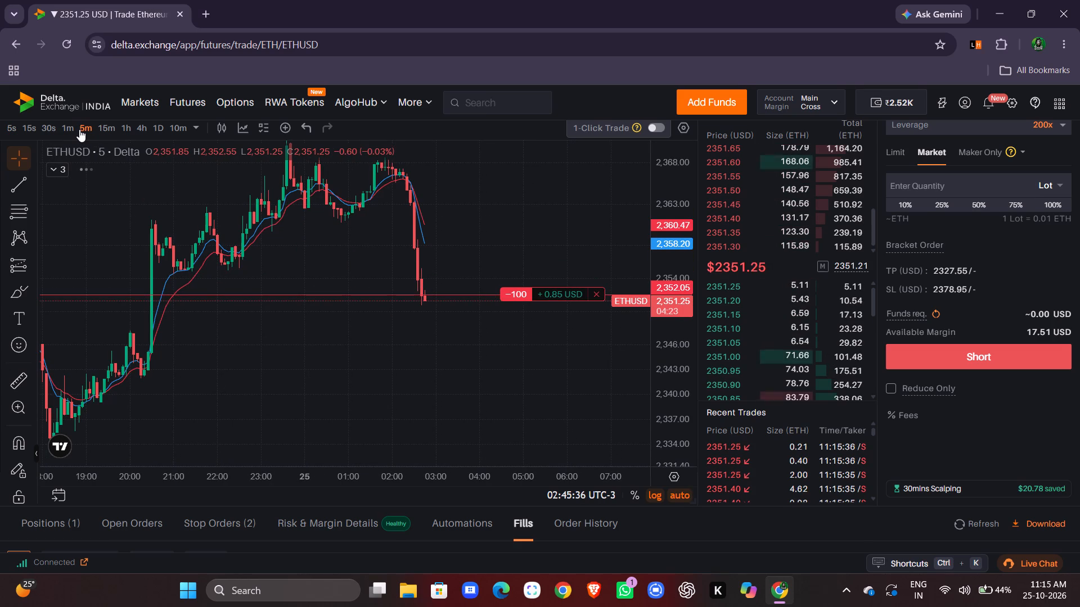
{"action": "left_click_drag", "start_coordinate": [669, 163], "coordinate": [679, 226]}
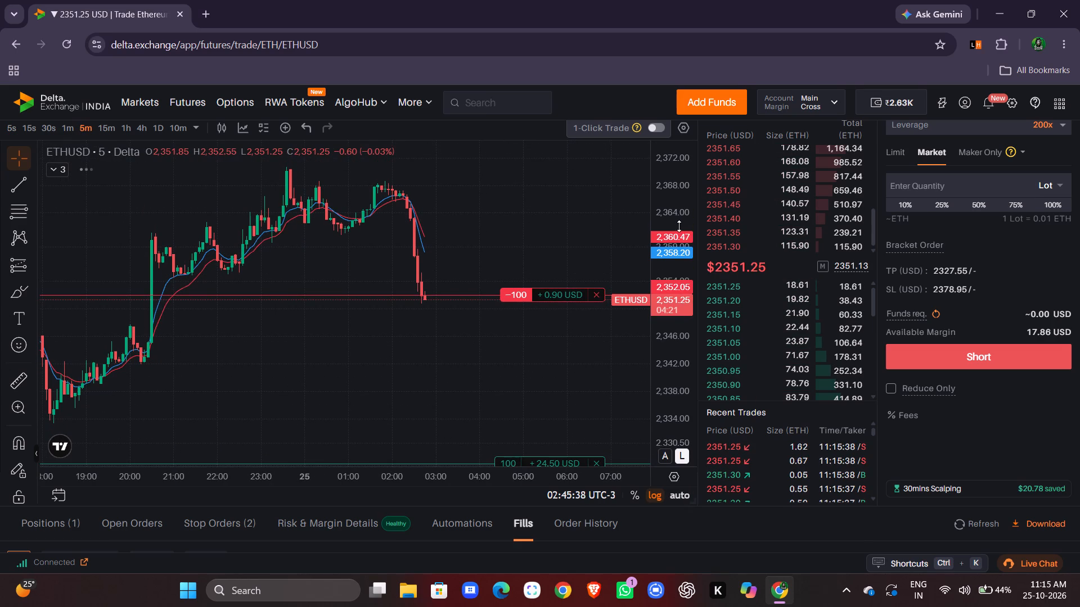
Examine the short's entry, stop-loss and take-profit levels against ETHUSD price action on the 5-minute, 1-hour and 4-hour charts.
{"action": "left_click_drag", "start_coordinate": [566, 236], "coordinate": [556, 156]}
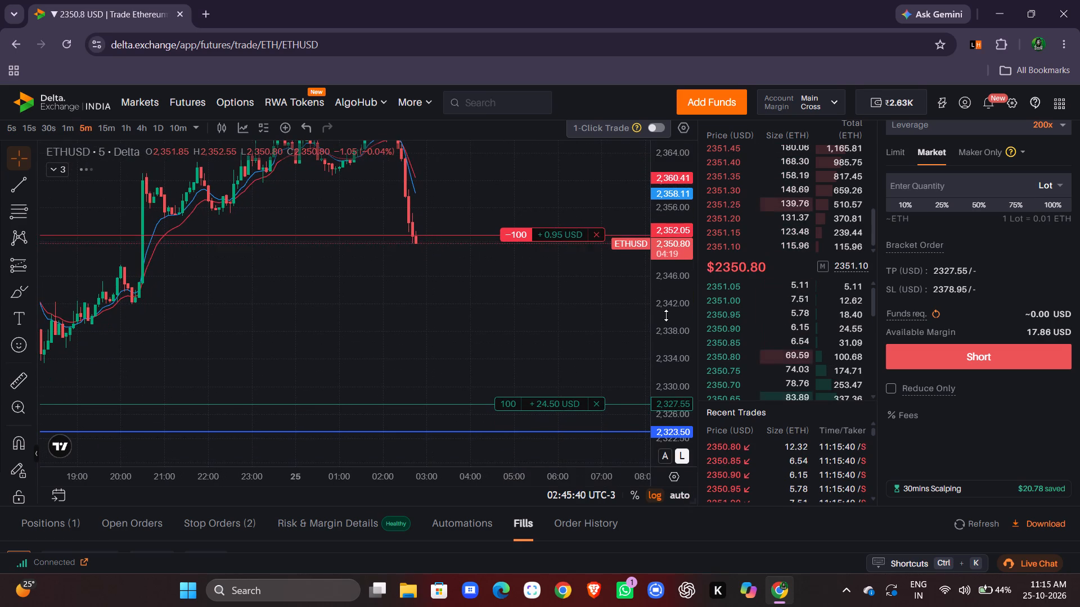
{"action": "left_click_drag", "start_coordinate": [666, 315], "coordinate": [638, 413]}
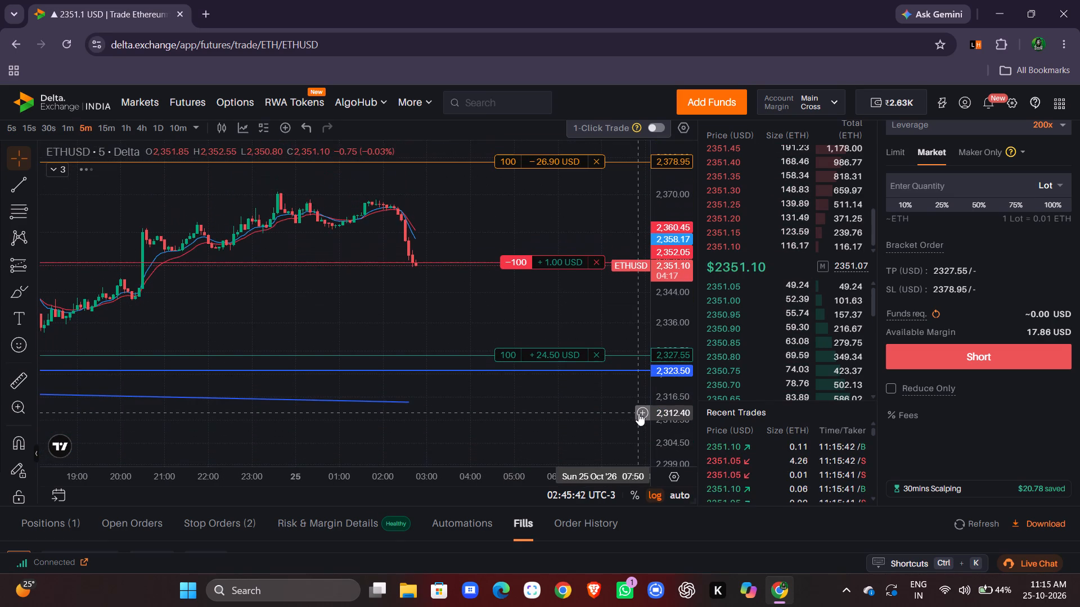
{"action": "left_click_drag", "start_coordinate": [638, 413], "coordinate": [639, 391]}
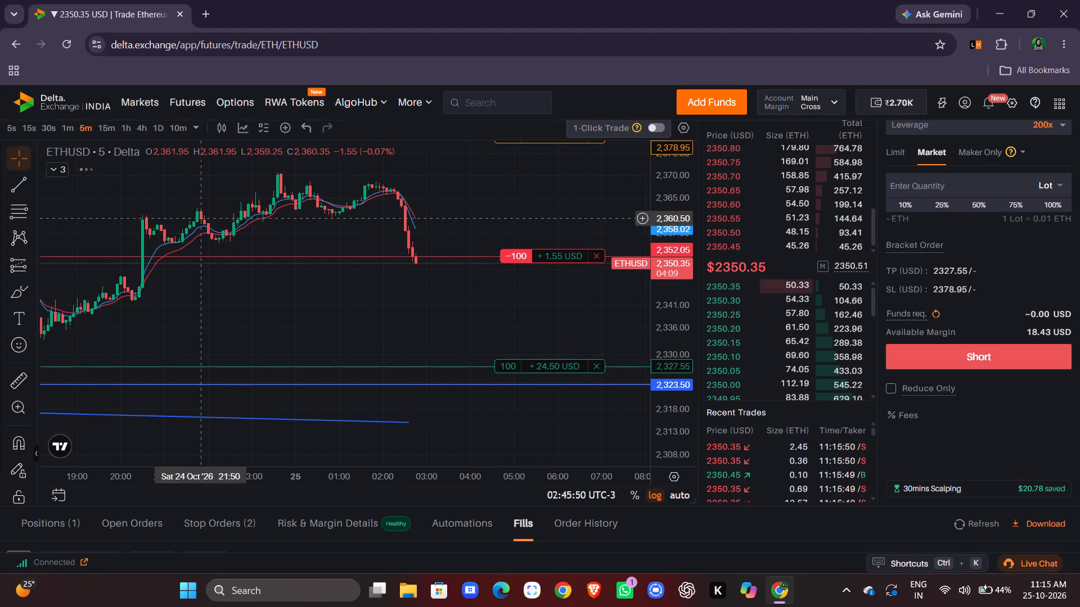
{"action": "left_click", "coordinate": [129, 125]}
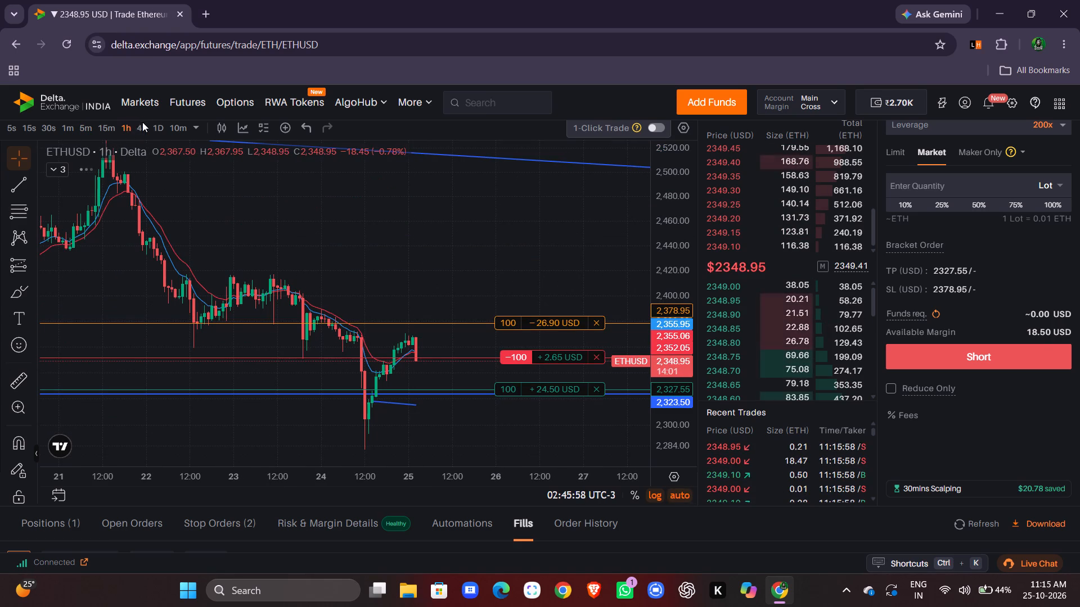
{"action": "left_click", "coordinate": [141, 129]}
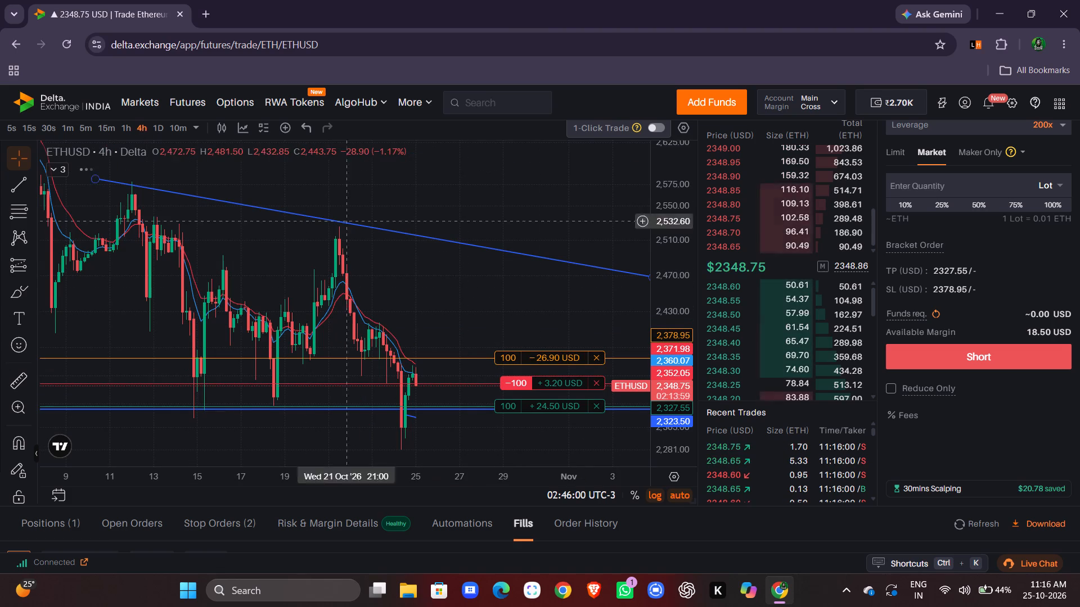
{"action": "left_click_drag", "start_coordinate": [555, 301], "coordinate": [520, 262]}
{"action": "left_click_drag", "start_coordinate": [662, 381], "coordinate": [664, 370]}
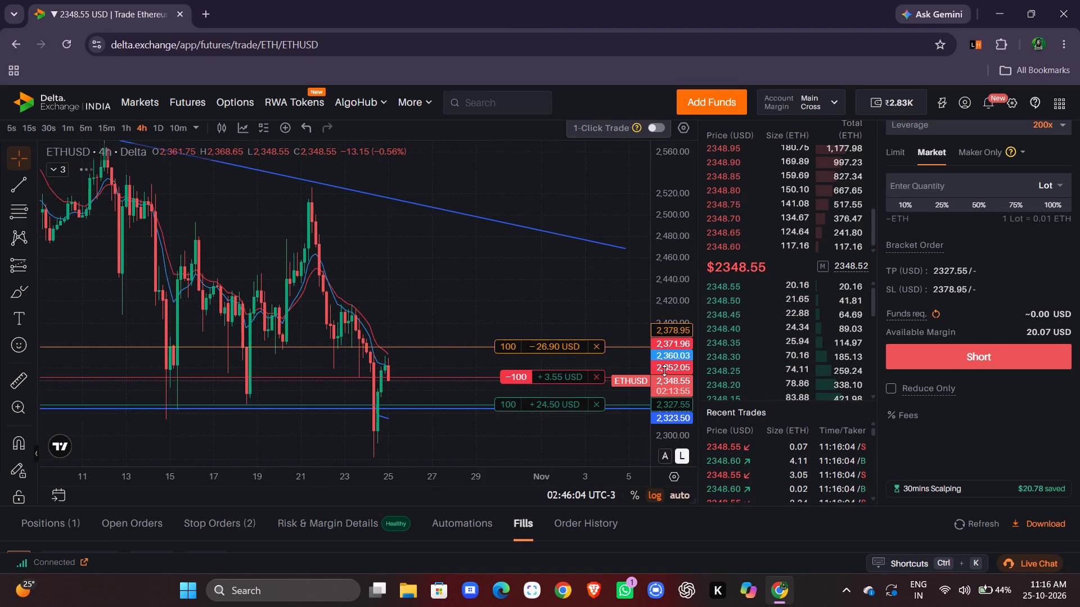
{"action": "left_click_drag", "start_coordinate": [664, 370], "coordinate": [665, 370]}
{"action": "left_click_drag", "start_coordinate": [547, 305], "coordinate": [538, 232]}
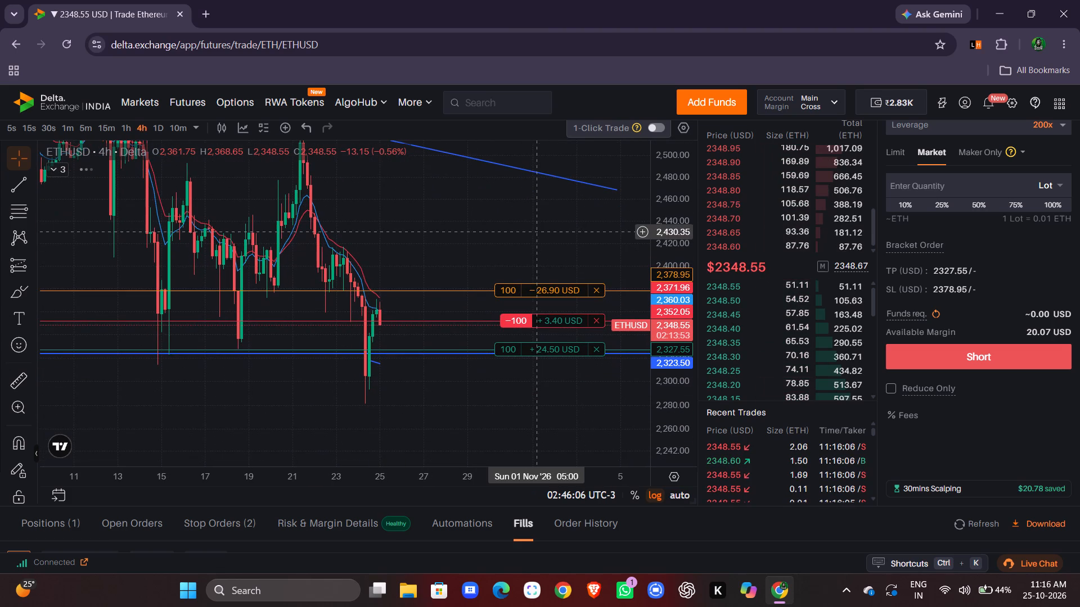
{"action": "left_click_drag", "start_coordinate": [674, 332], "coordinate": [672, 295]}
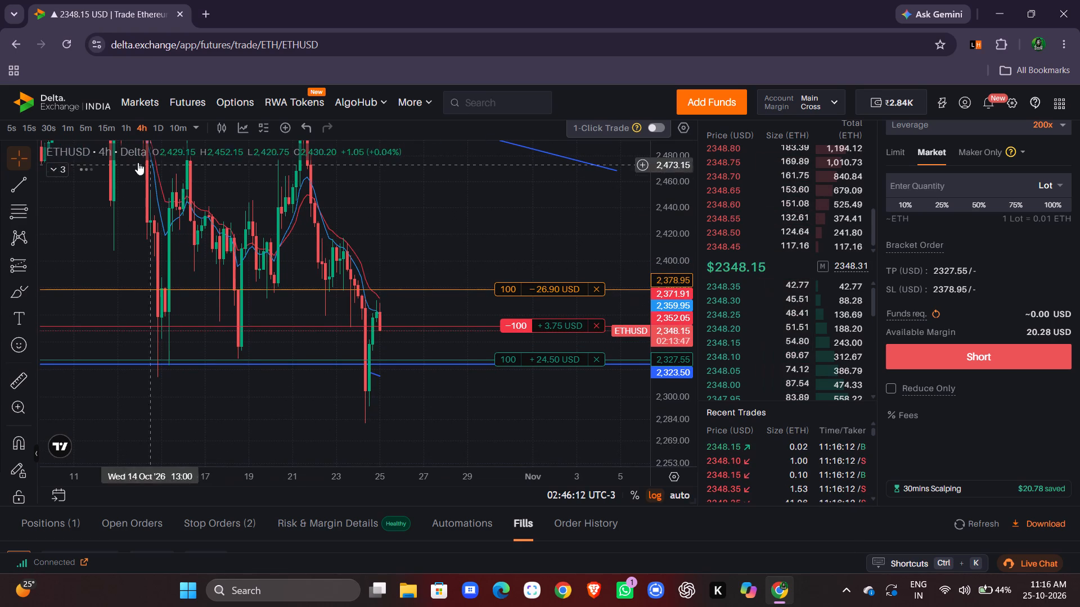
Examine the ETHUSD price movement around the short's entry level on the 1-minute chart.
{"action": "left_click", "coordinate": [64, 127]}
{"action": "left_click_drag", "start_coordinate": [582, 274], "coordinate": [585, 207]}
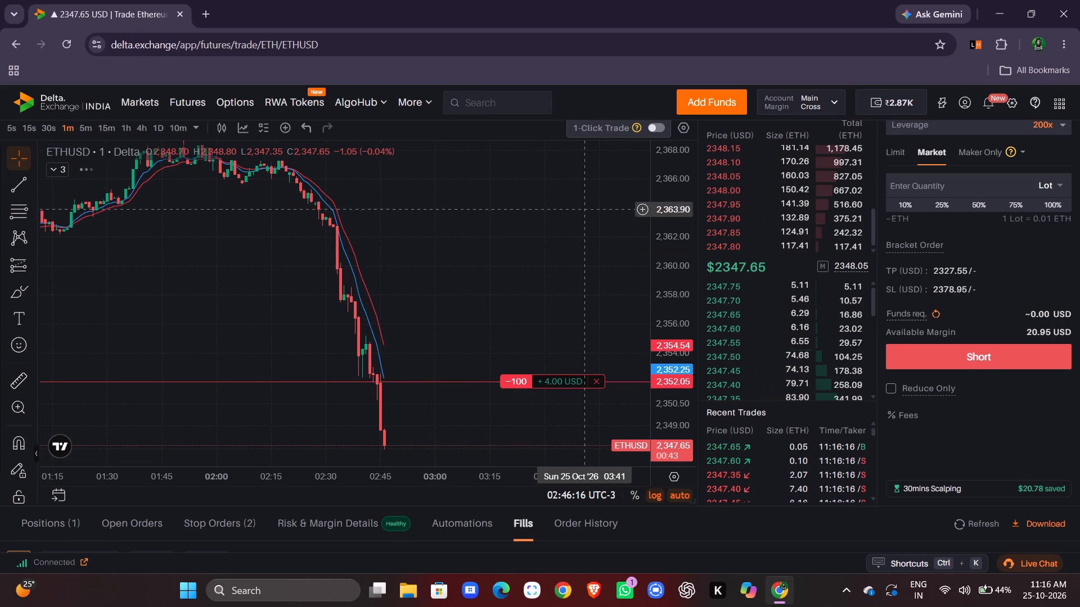
{"action": "left_click_drag", "start_coordinate": [585, 207], "coordinate": [584, 206]}
{"action": "left_click_drag", "start_coordinate": [661, 161], "coordinate": [670, 205]}
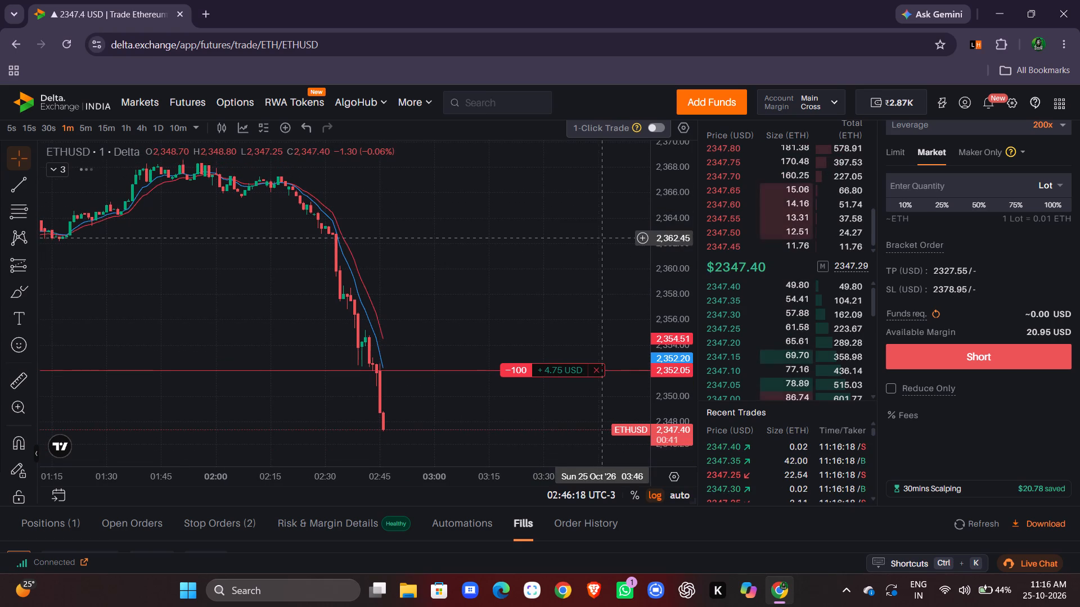
{"action": "left_click_drag", "start_coordinate": [598, 239], "coordinate": [586, 175]}
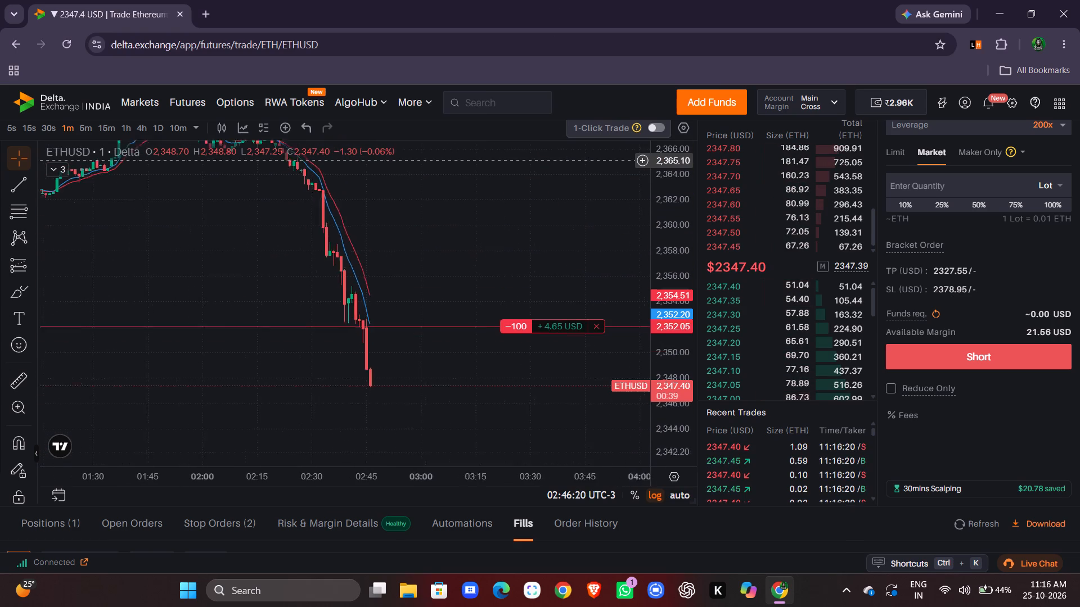
{"action": "left_click_drag", "start_coordinate": [586, 175], "coordinate": [587, 193]}
{"action": "left_click_drag", "start_coordinate": [665, 189], "coordinate": [668, 223]}
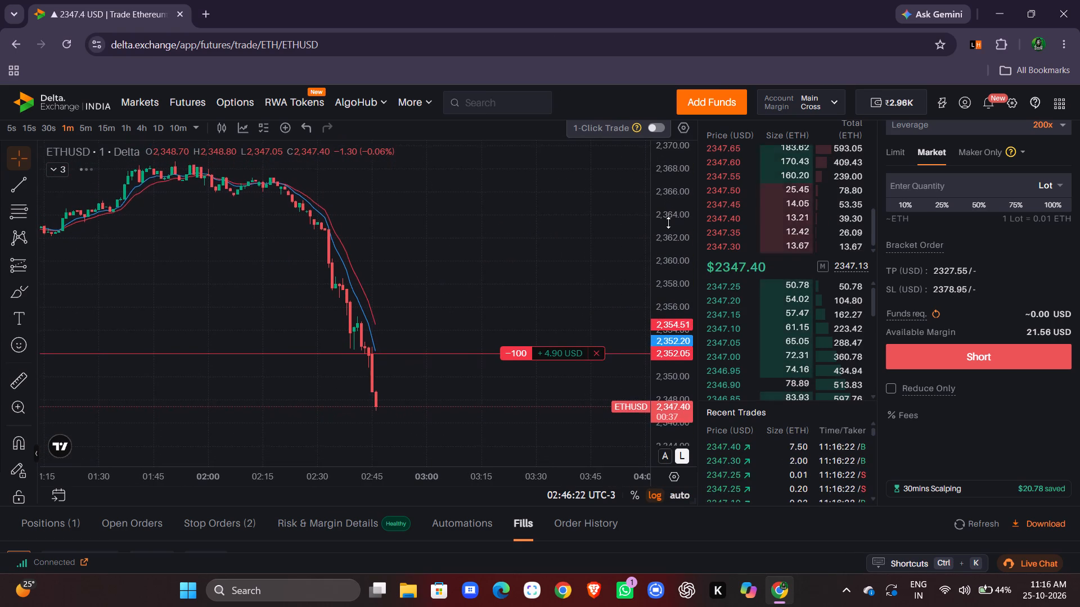
{"action": "left_click_drag", "start_coordinate": [668, 223], "coordinate": [668, 229]}
{"action": "left_click_drag", "start_coordinate": [593, 266], "coordinate": [566, 154]}
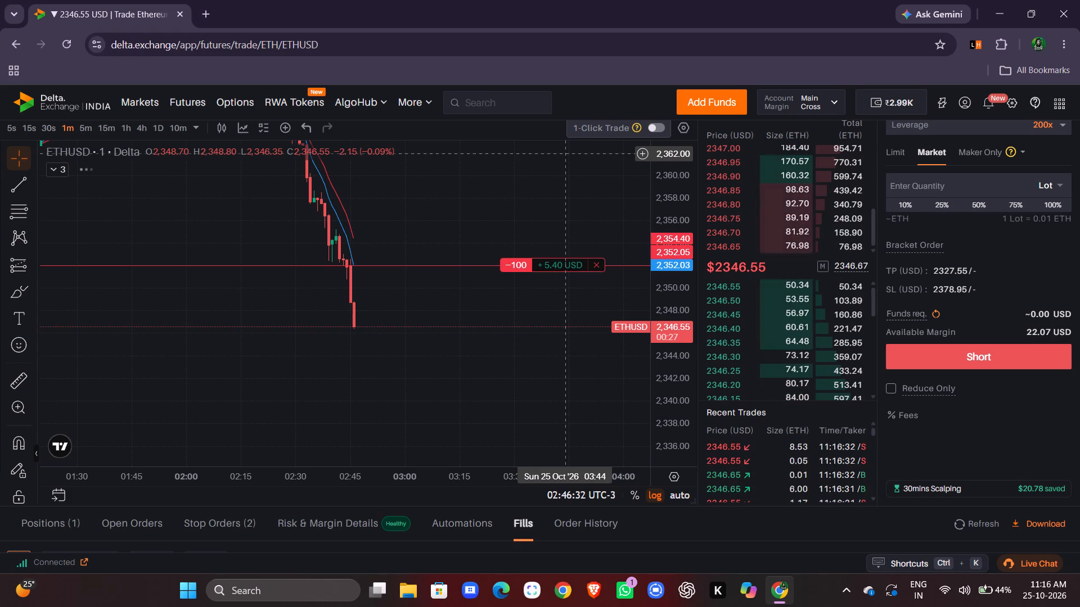
Switch the chart to the 4-hour interval and move the short's stop loss to 2376.00.
{"action": "left_click", "coordinate": [141, 128]}
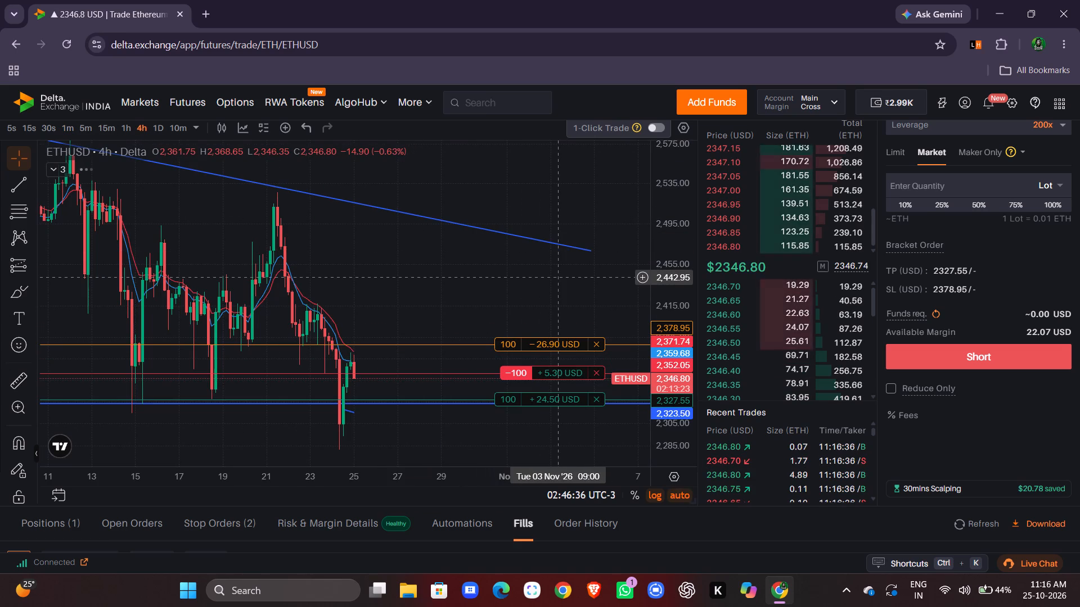
{"action": "left_click_drag", "start_coordinate": [673, 176], "coordinate": [673, 185]}
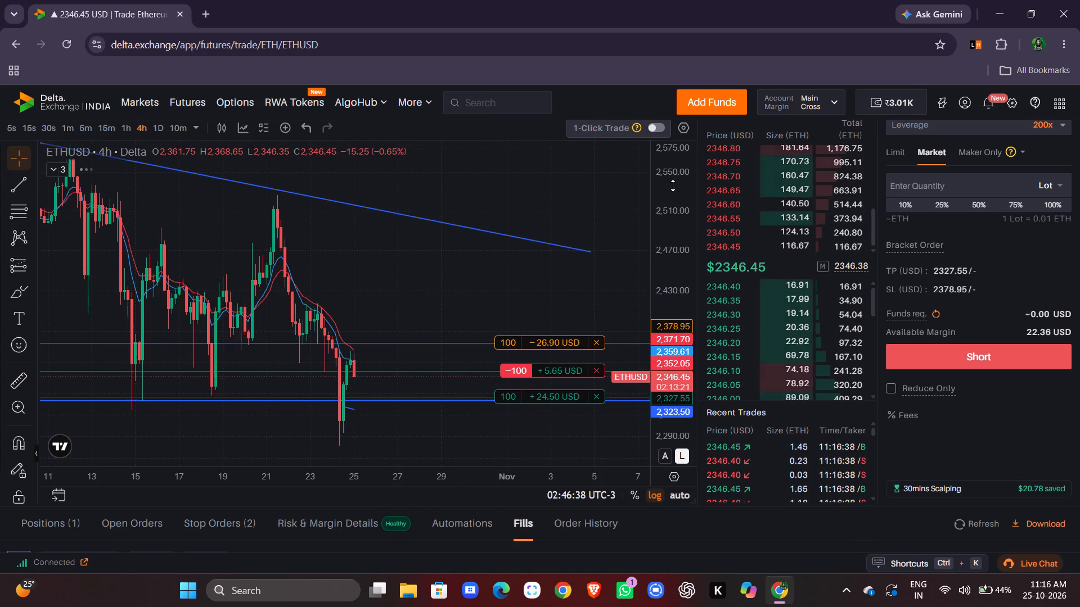
{"action": "left_click_drag", "start_coordinate": [673, 185], "coordinate": [673, 186]}
{"action": "left_click_drag", "start_coordinate": [617, 194], "coordinate": [601, 156]}
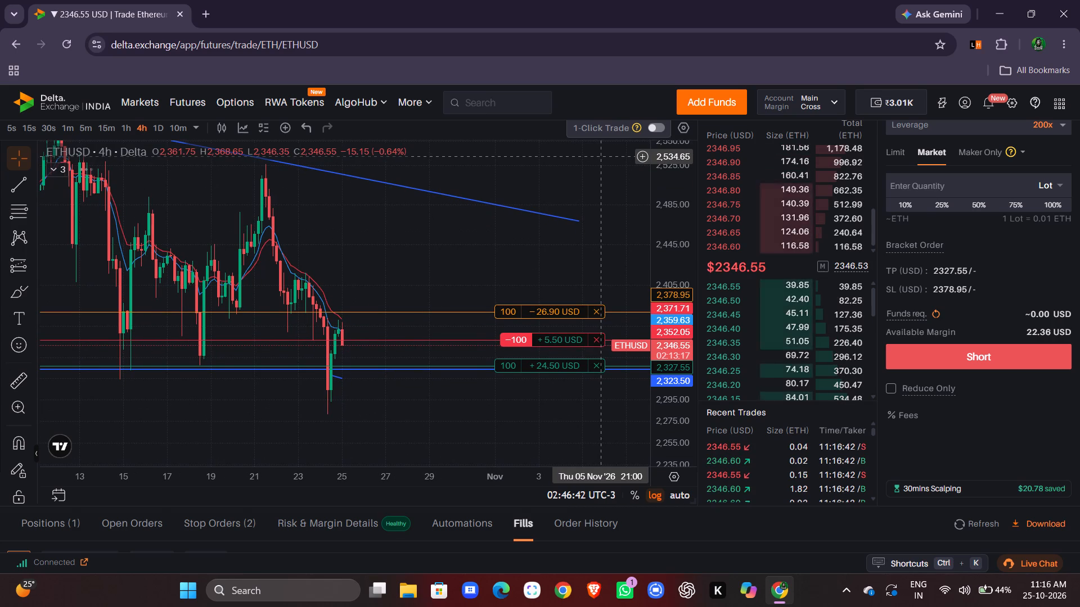
{"action": "left_click_drag", "start_coordinate": [672, 311], "coordinate": [659, 207]}
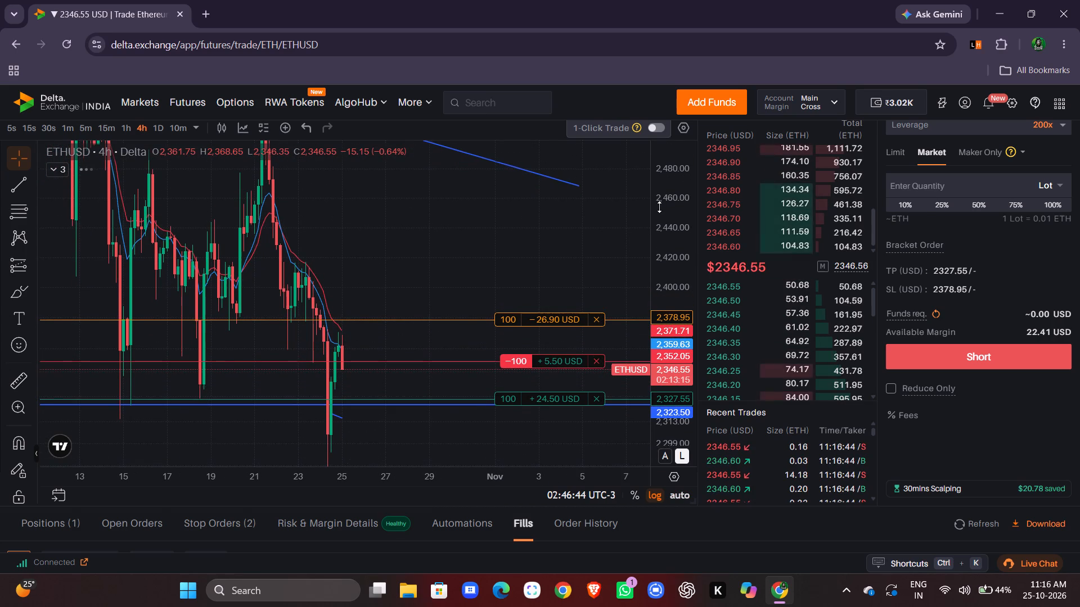
{"action": "left_click_drag", "start_coordinate": [659, 207], "coordinate": [660, 206]}
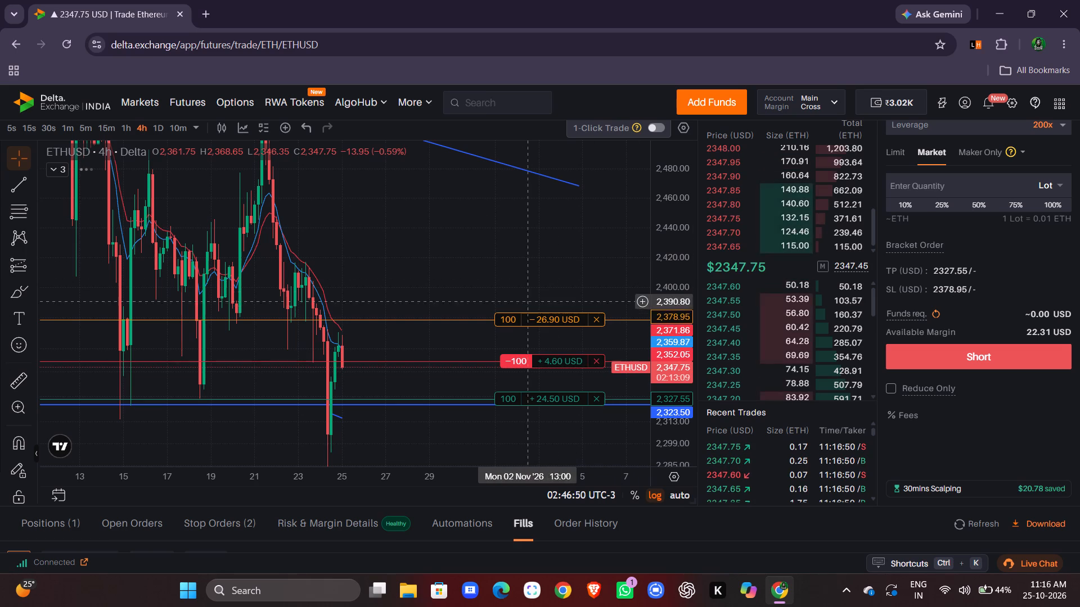
{"action": "left_click_drag", "start_coordinate": [530, 319], "coordinate": [533, 324]}
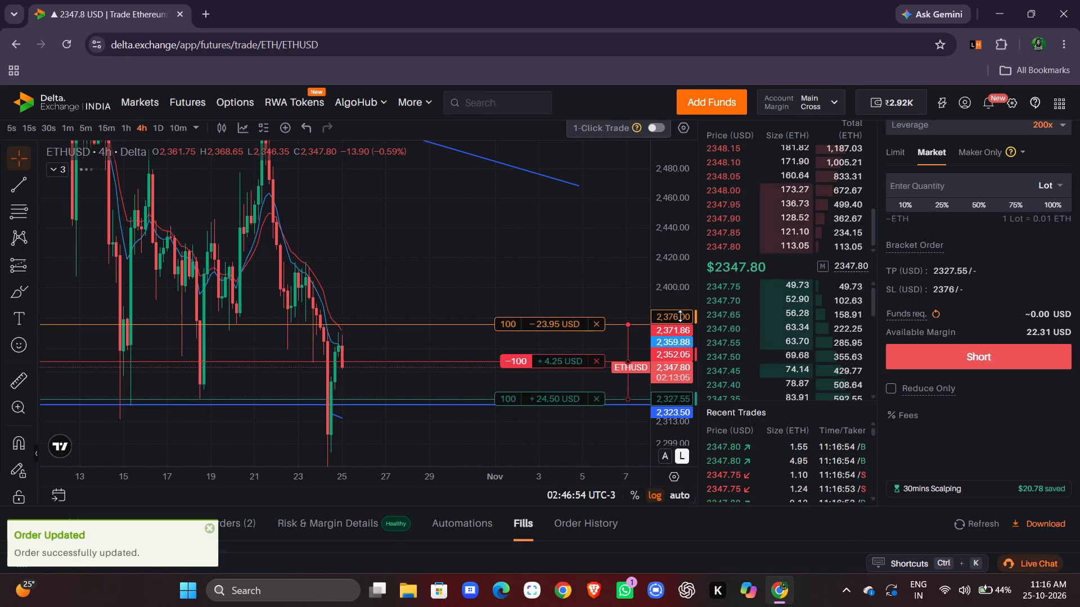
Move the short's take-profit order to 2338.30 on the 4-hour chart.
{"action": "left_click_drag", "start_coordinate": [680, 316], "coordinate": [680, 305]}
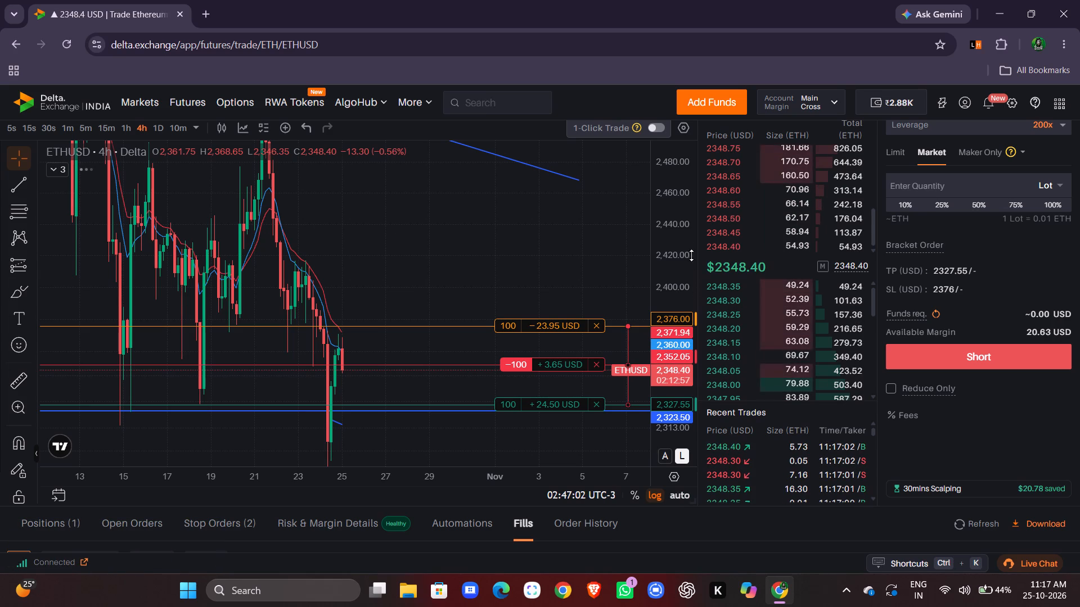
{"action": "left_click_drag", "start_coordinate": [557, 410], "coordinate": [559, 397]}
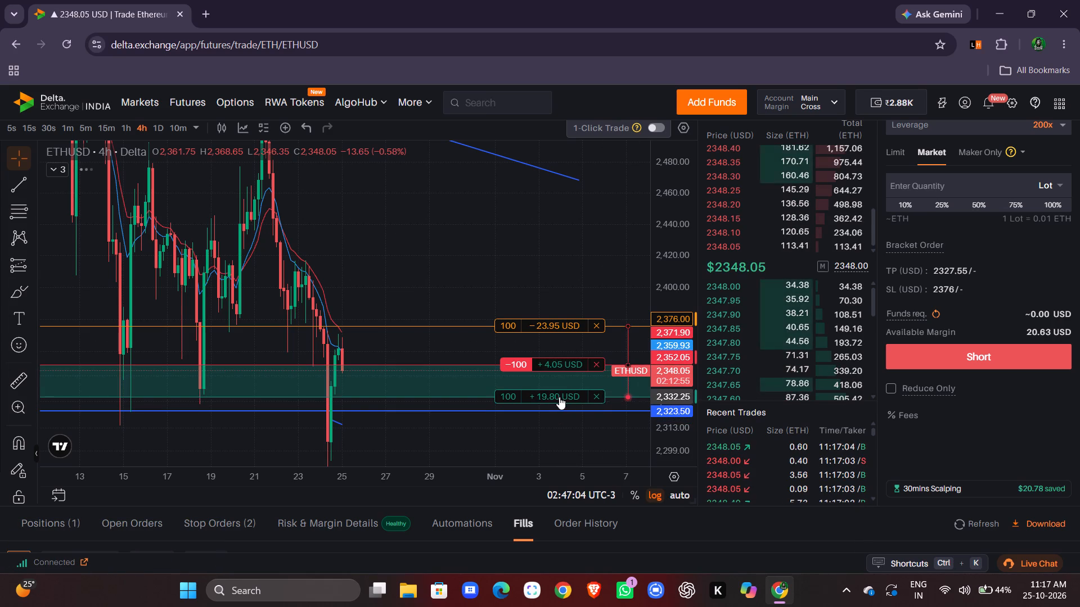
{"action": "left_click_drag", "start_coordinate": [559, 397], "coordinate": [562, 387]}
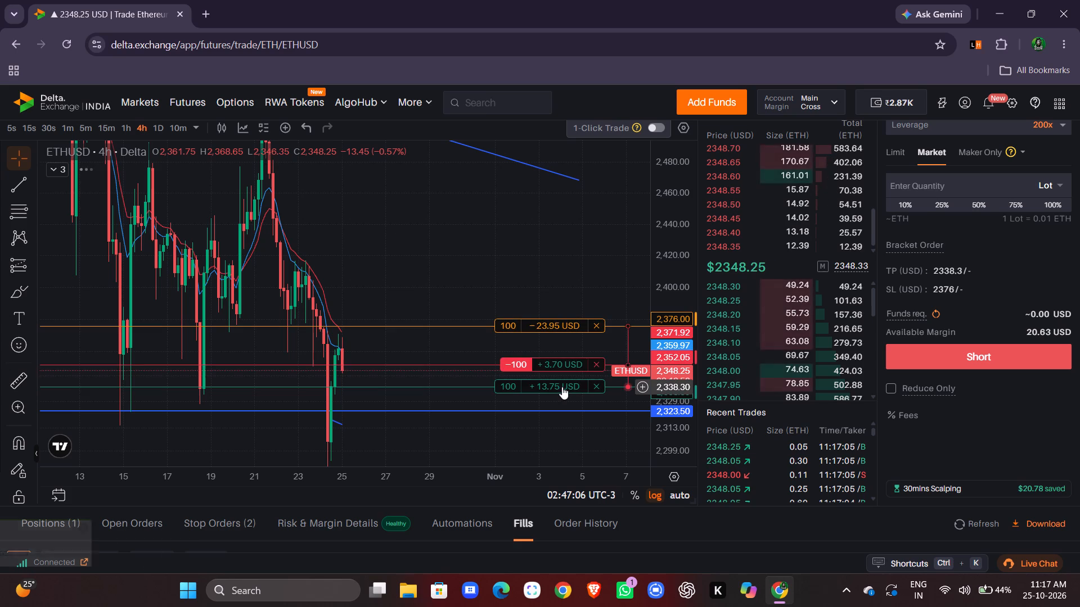
Move the short's take-profit order to 2326.10, just above the horizontal line at 2323.50.
{"action": "left_click_drag", "start_coordinate": [665, 357], "coordinate": [665, 348]}
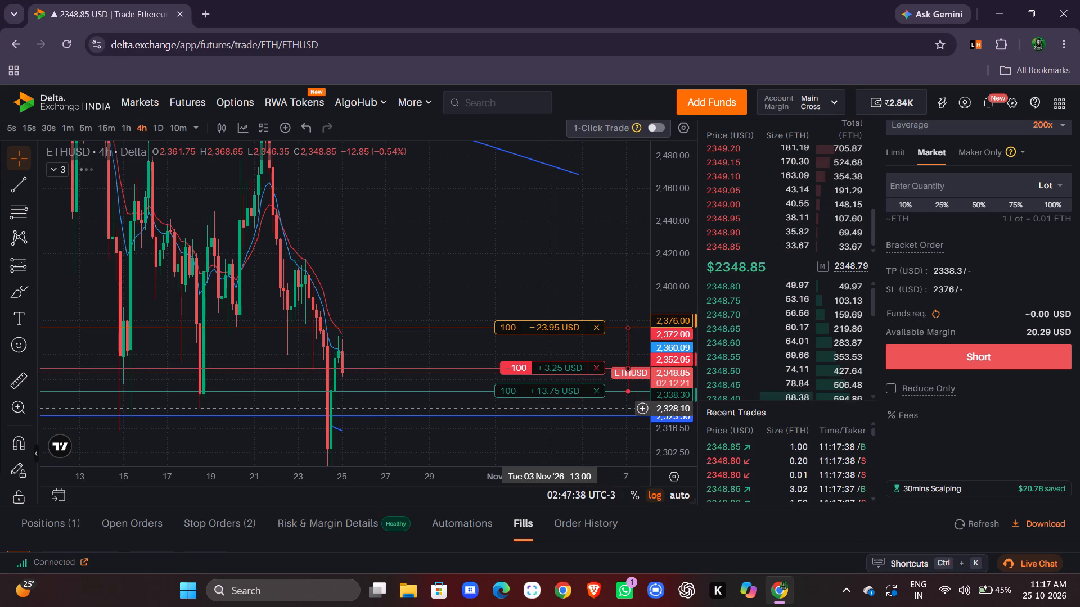
{"action": "left_click_drag", "start_coordinate": [561, 393], "coordinate": [561, 412]}
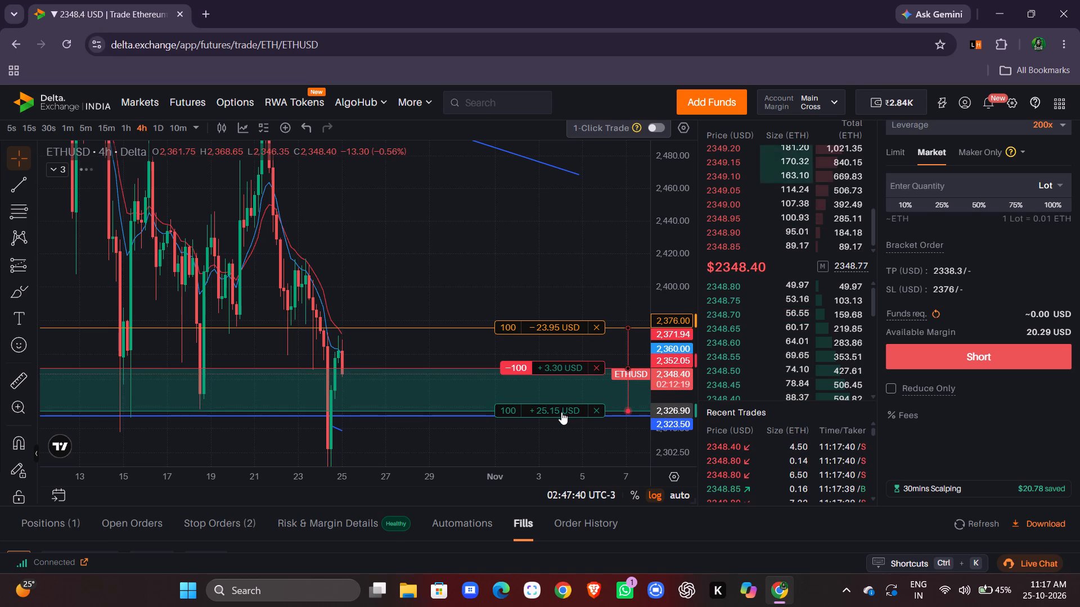
{"action": "left_click_drag", "start_coordinate": [561, 412], "coordinate": [561, 413]}
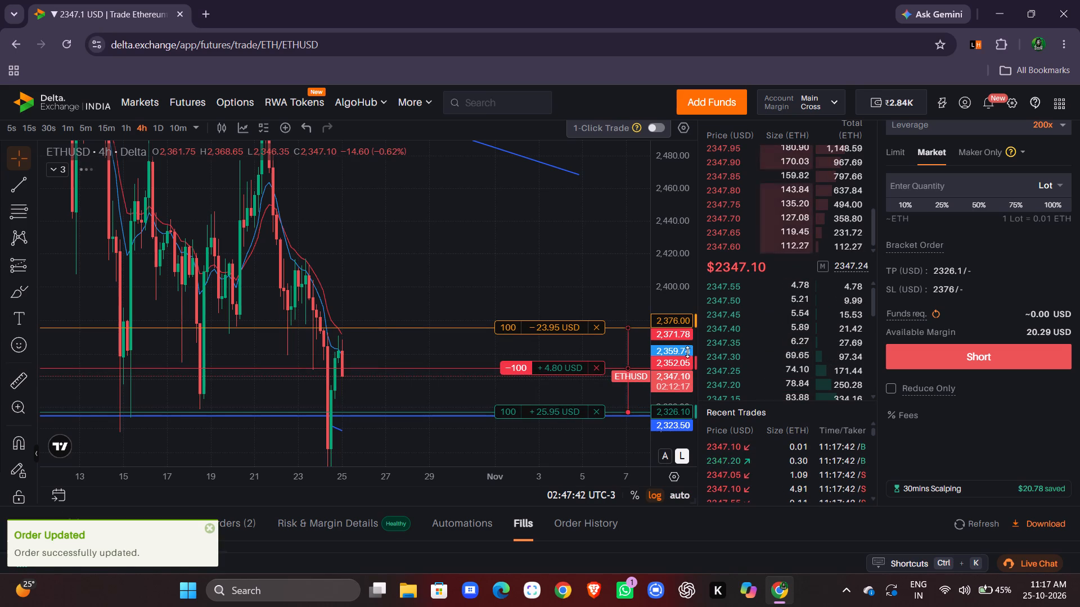
{"action": "left_click_drag", "start_coordinate": [670, 216], "coordinate": [673, 227]}
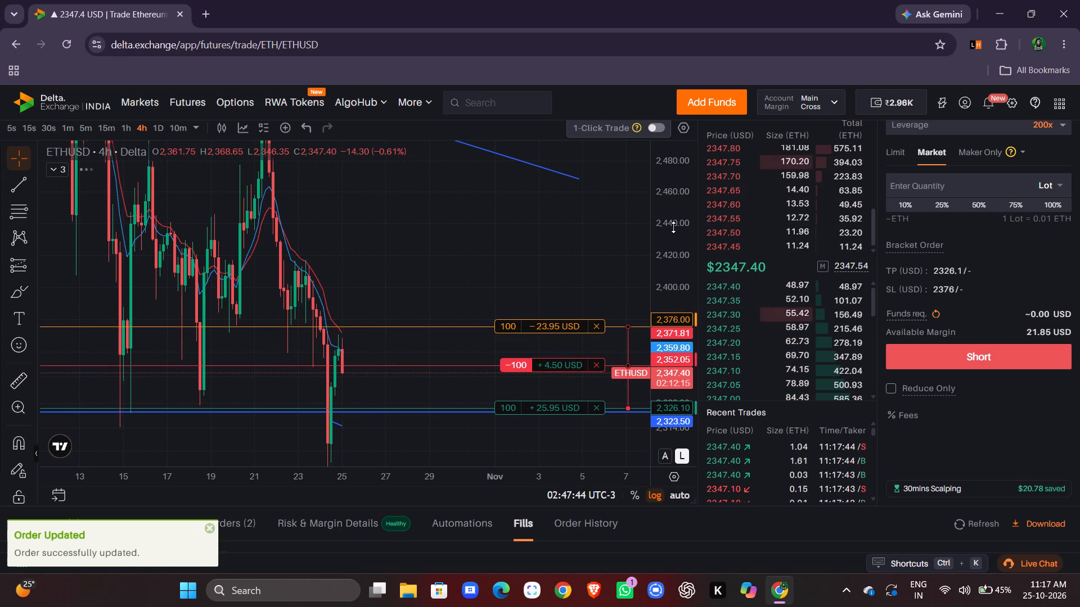
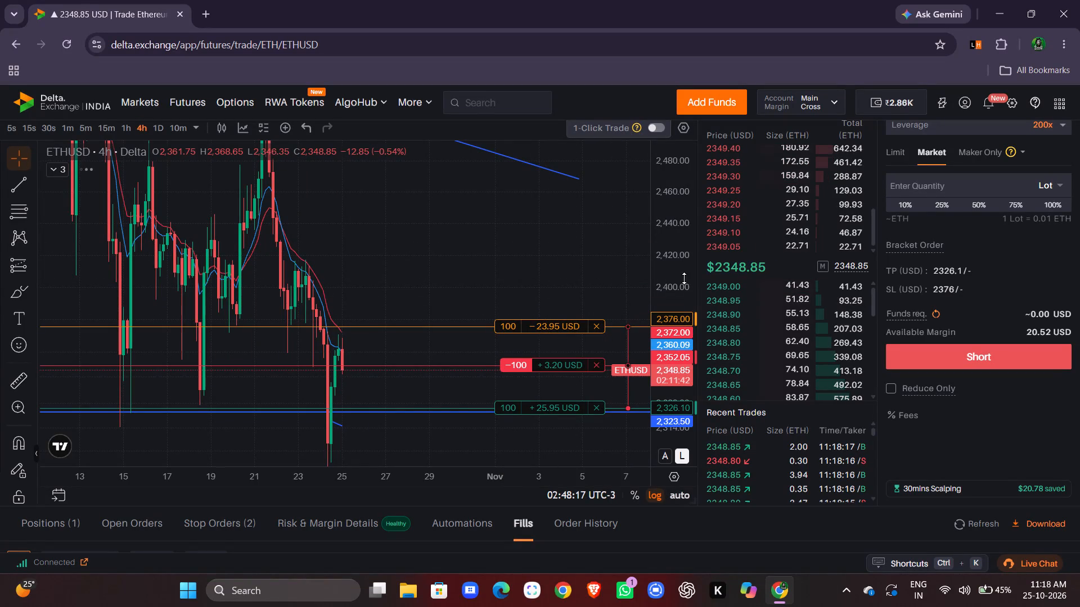
Draw a near-horizontal trend line along the latest low at about 2346.40 on the 5-minute chart, from 02:10 to about 05:00.
{"action": "left_click_drag", "start_coordinate": [678, 319], "coordinate": [685, 303]}
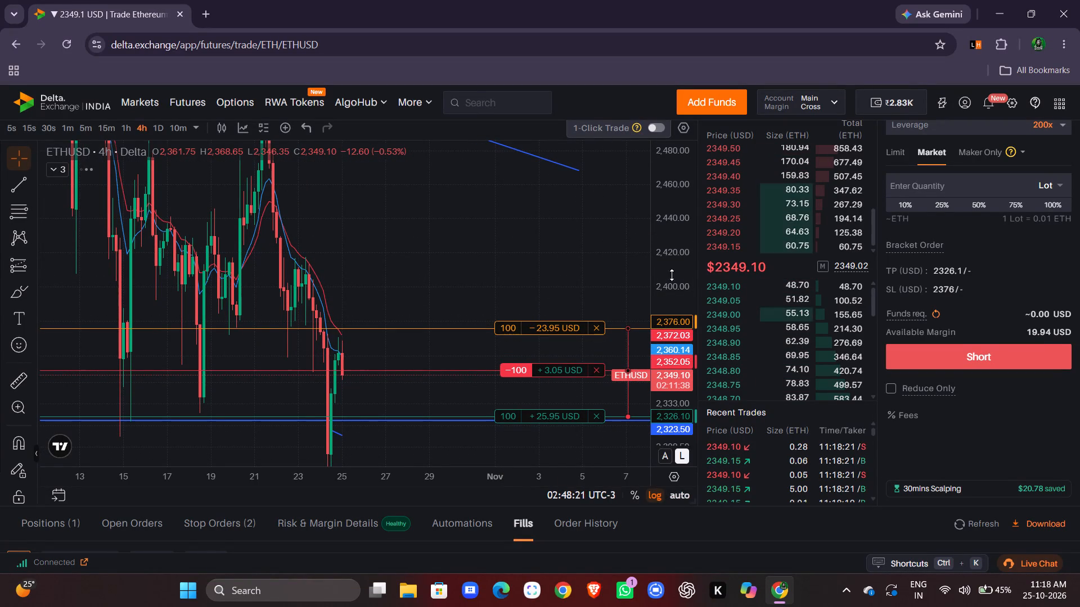
{"action": "left_click", "coordinate": [82, 133]}
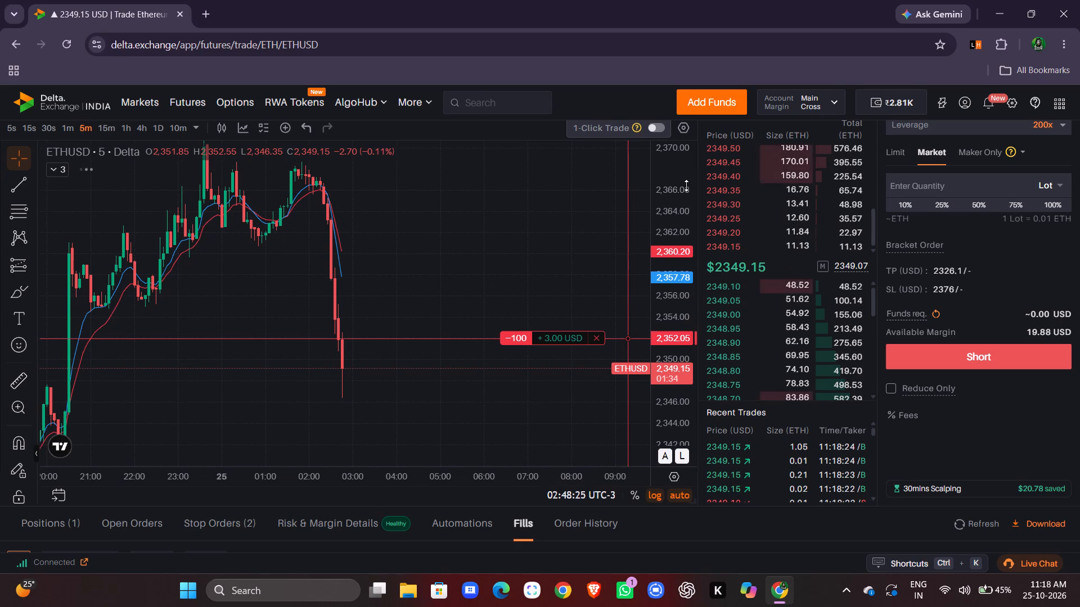
{"action": "left_click_drag", "start_coordinate": [686, 185], "coordinate": [686, 201]}
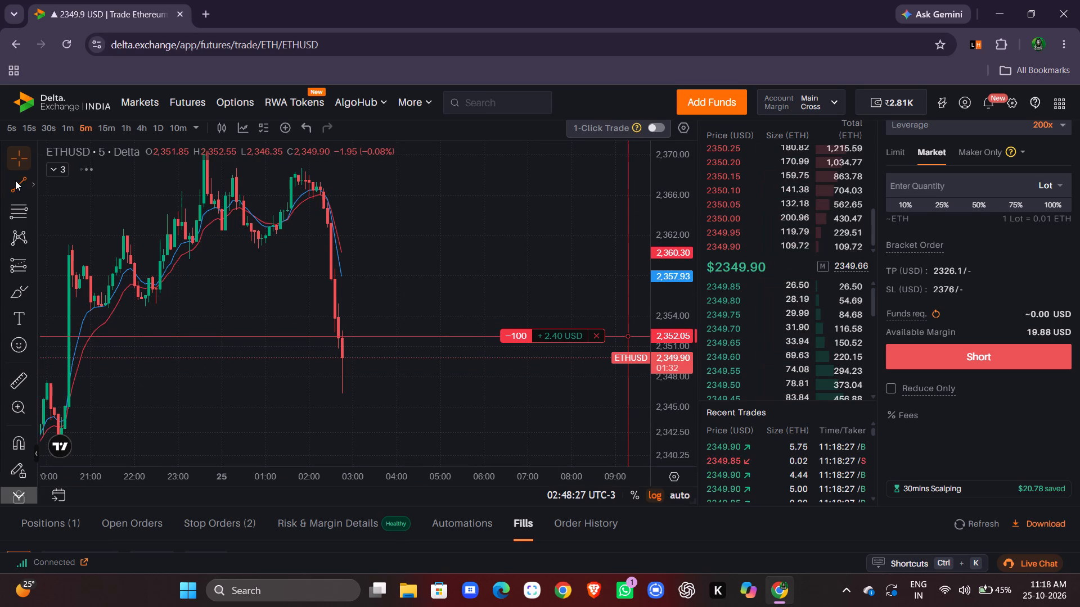
{"action": "left_click", "coordinate": [15, 180]}
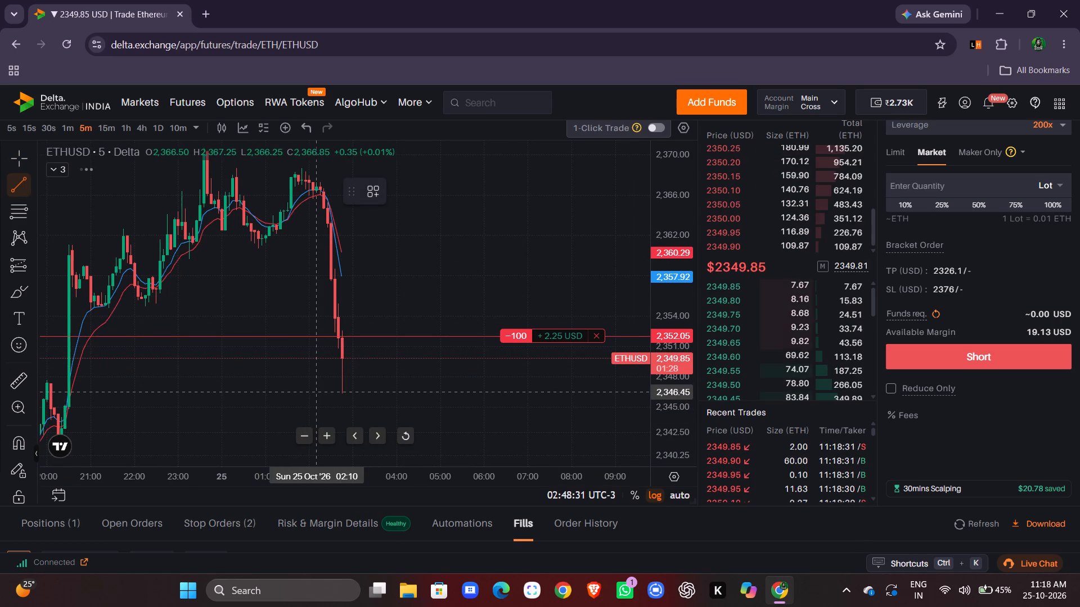
{"action": "left_click_drag", "start_coordinate": [317, 392], "coordinate": [436, 394]}
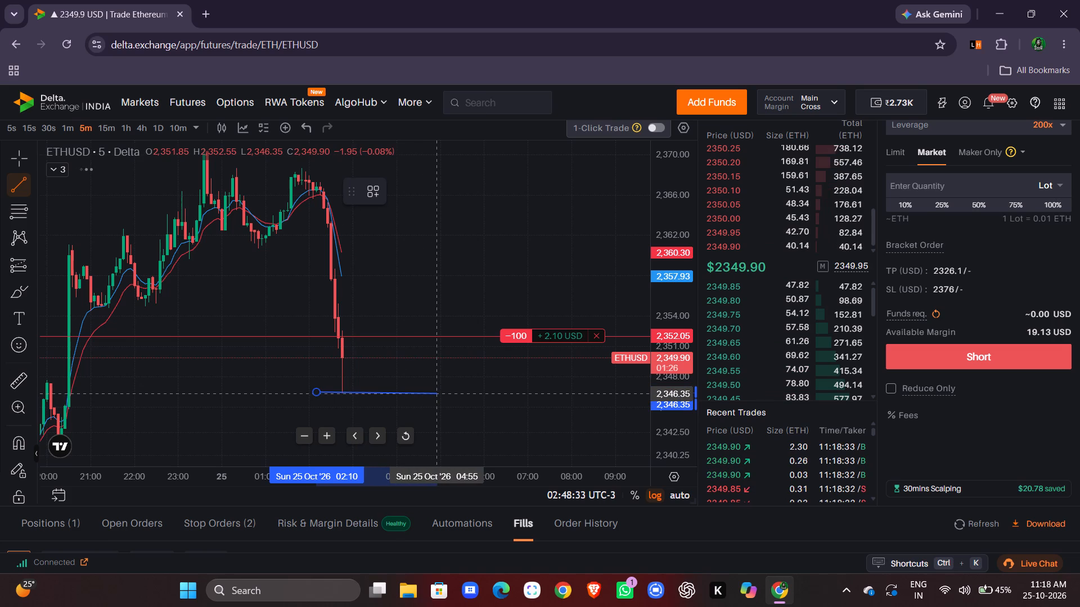
{"action": "left_click_drag", "start_coordinate": [436, 394], "coordinate": [442, 378]}
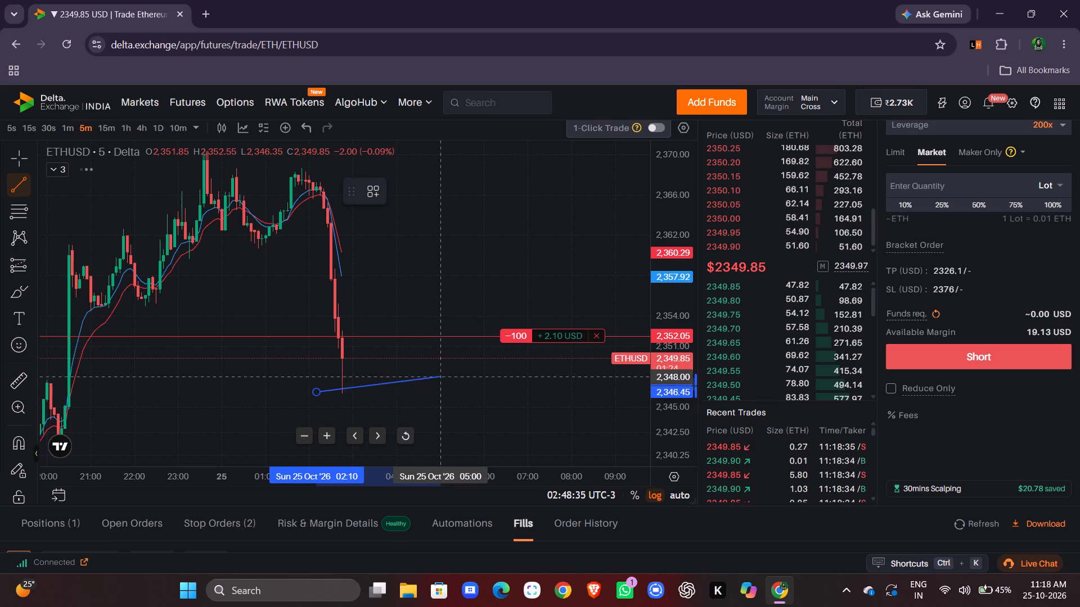
{"action": "left_click_drag", "start_coordinate": [442, 378], "coordinate": [444, 393]}
{"action": "left_click", "coordinate": [444, 393]}
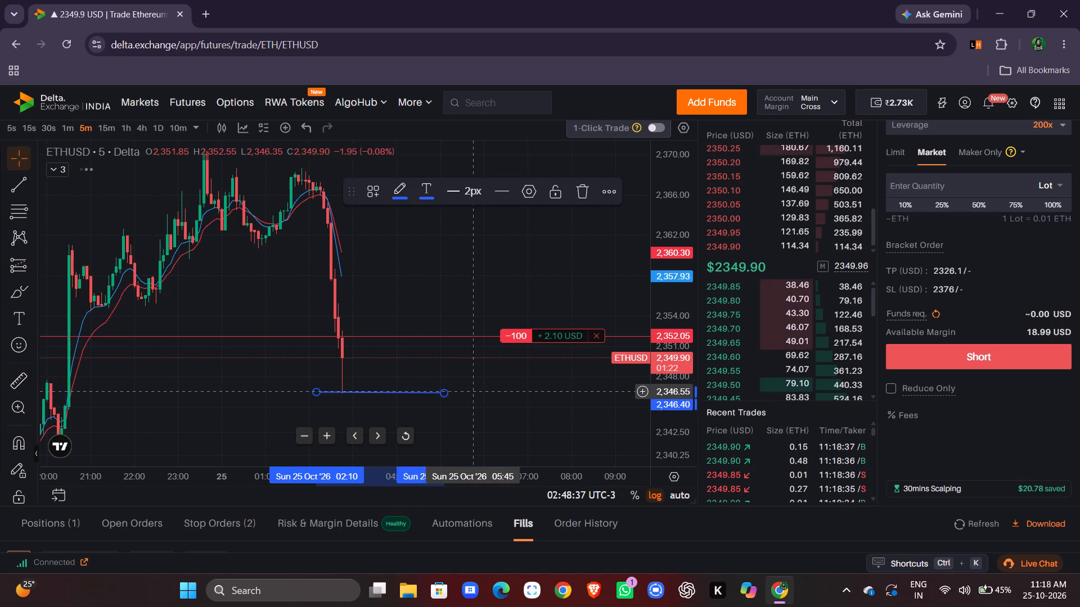
{"action": "left_click", "coordinate": [478, 389]}
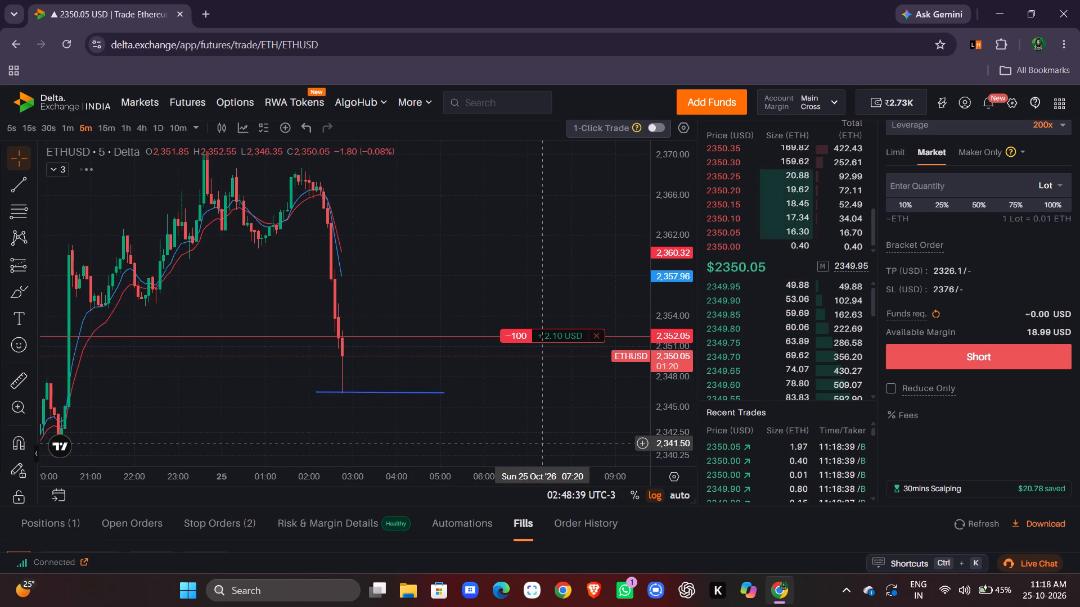
Move the short's stop-loss order to 2373.65 on the 5-minute chart.
{"action": "left_click_drag", "start_coordinate": [667, 346], "coordinate": [669, 361]}
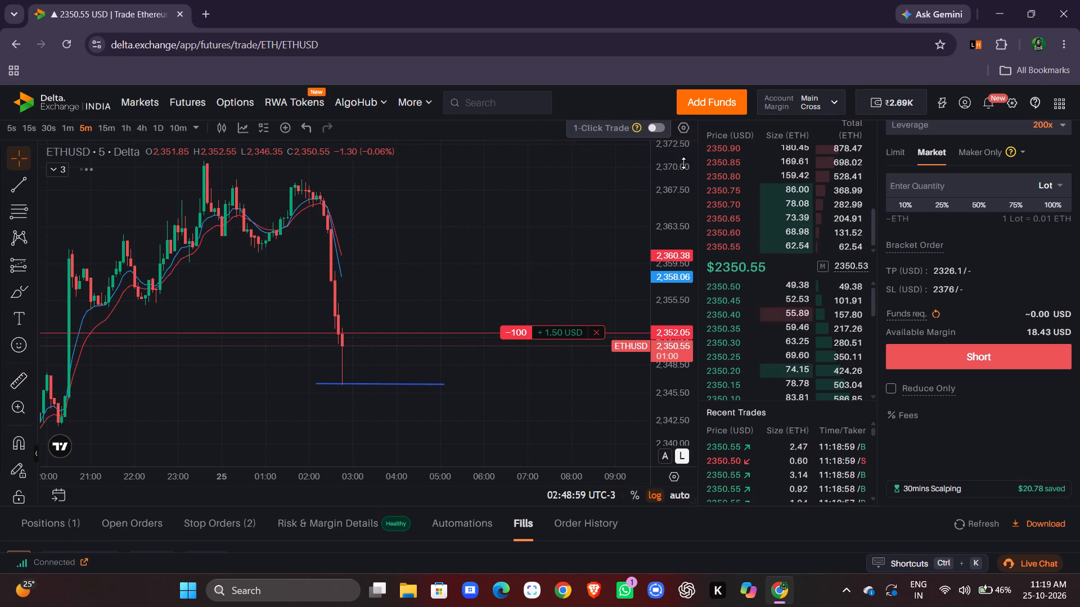
{"action": "left_click_drag", "start_coordinate": [682, 162], "coordinate": [686, 357]}
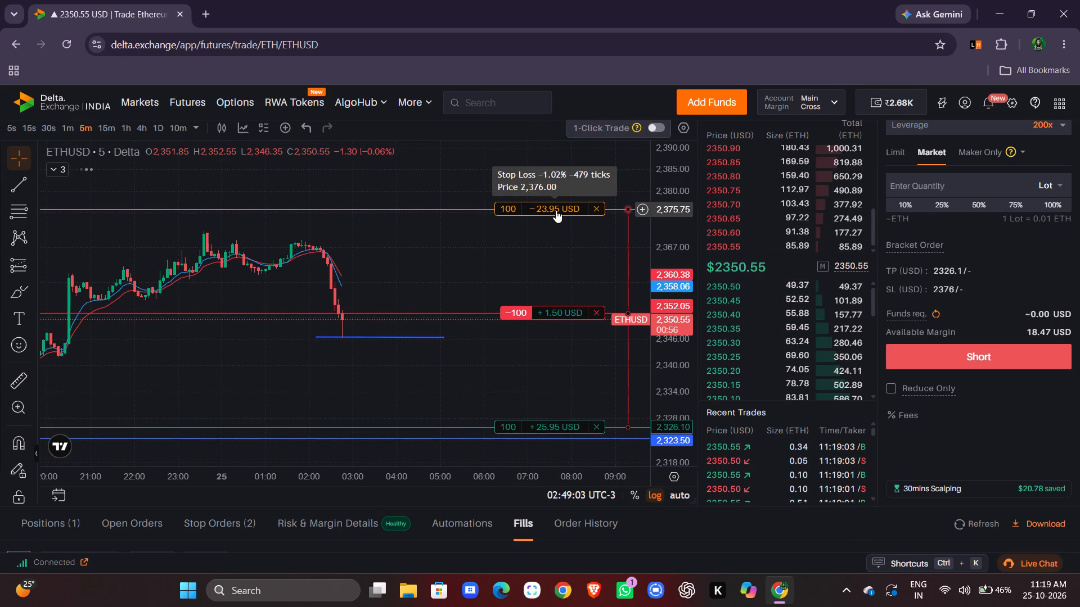
{"action": "left_click_drag", "start_coordinate": [556, 210], "coordinate": [556, 219]}
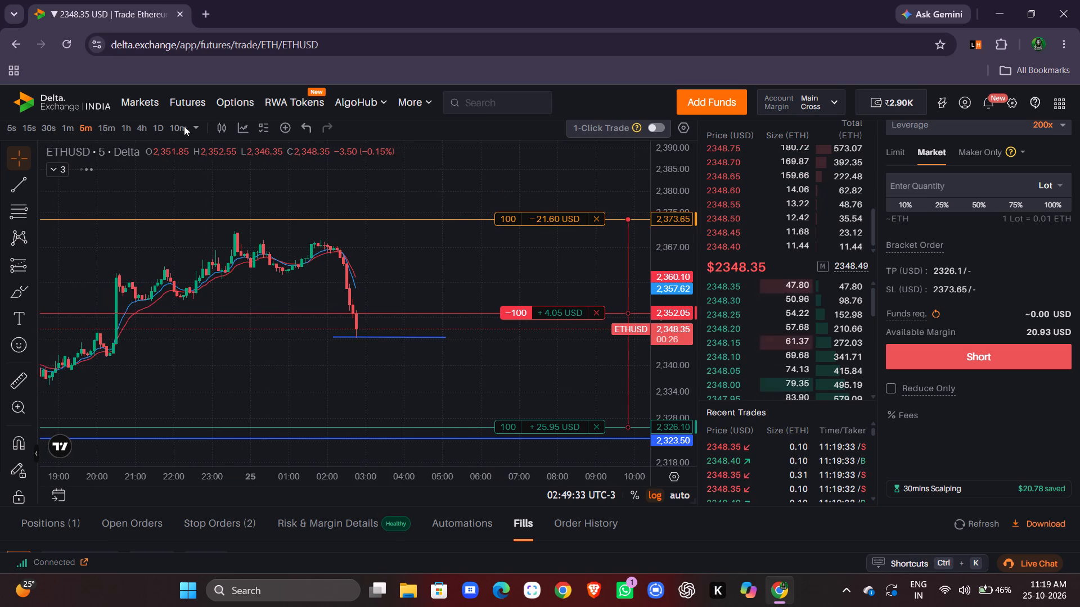
Switch the chart to the 4-hour interval and move the short's take-profit order to 2335.45.
{"action": "left_click", "coordinate": [139, 124]}
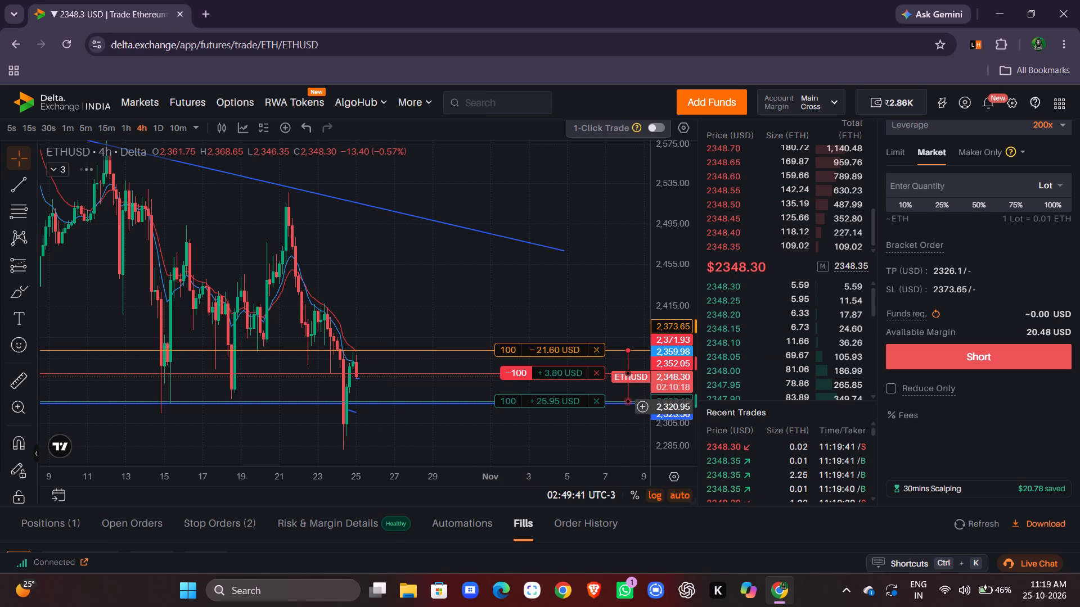
{"action": "left_click_drag", "start_coordinate": [673, 262], "coordinate": [674, 253]}
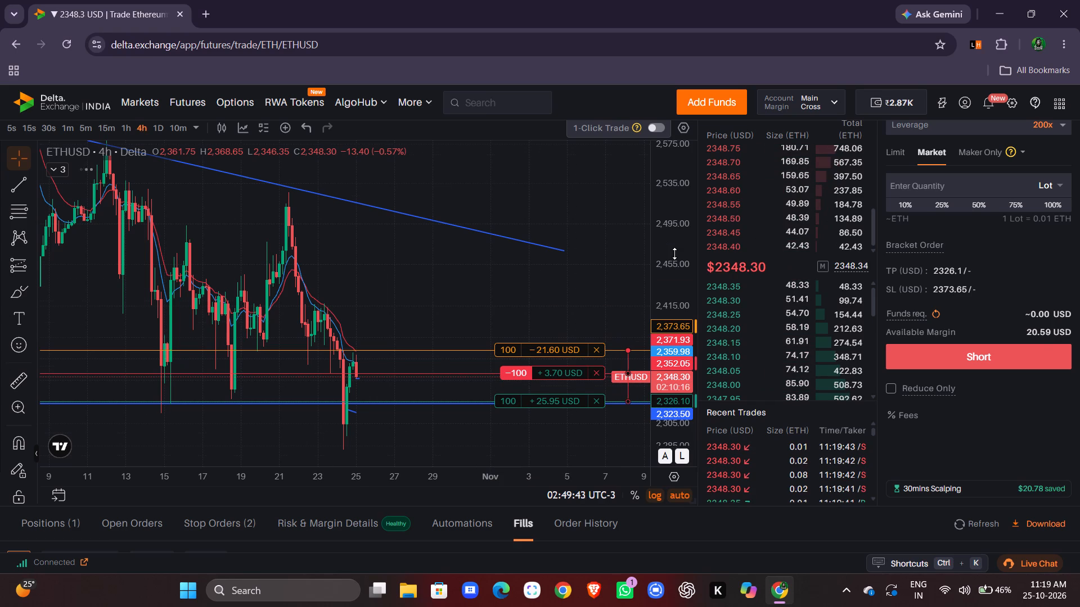
{"action": "left_click_drag", "start_coordinate": [674, 253], "coordinate": [675, 250]}
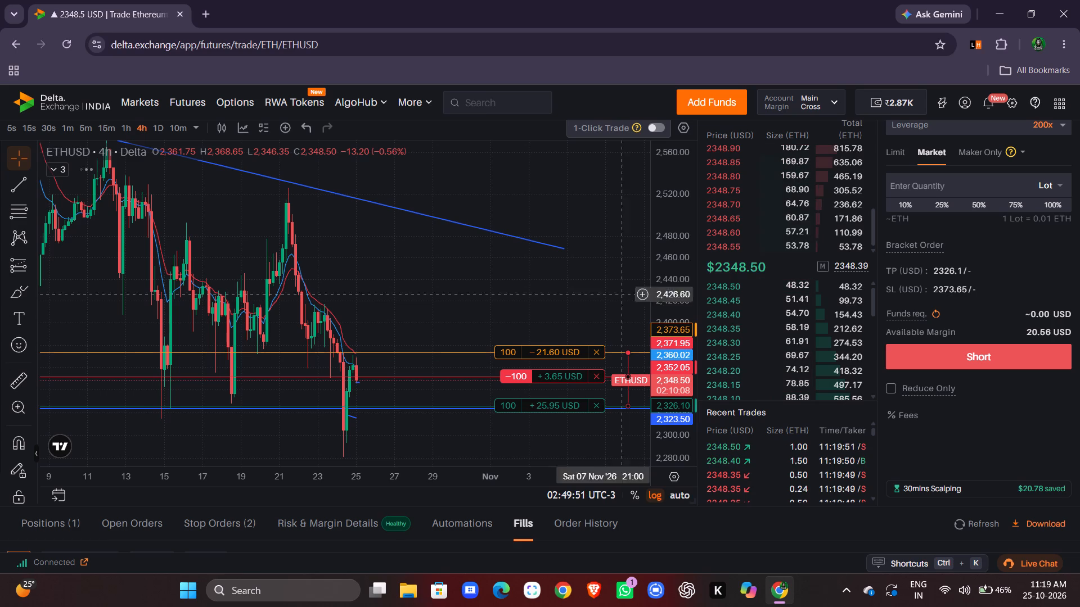
{"action": "left_click_drag", "start_coordinate": [543, 404], "coordinate": [546, 395]}
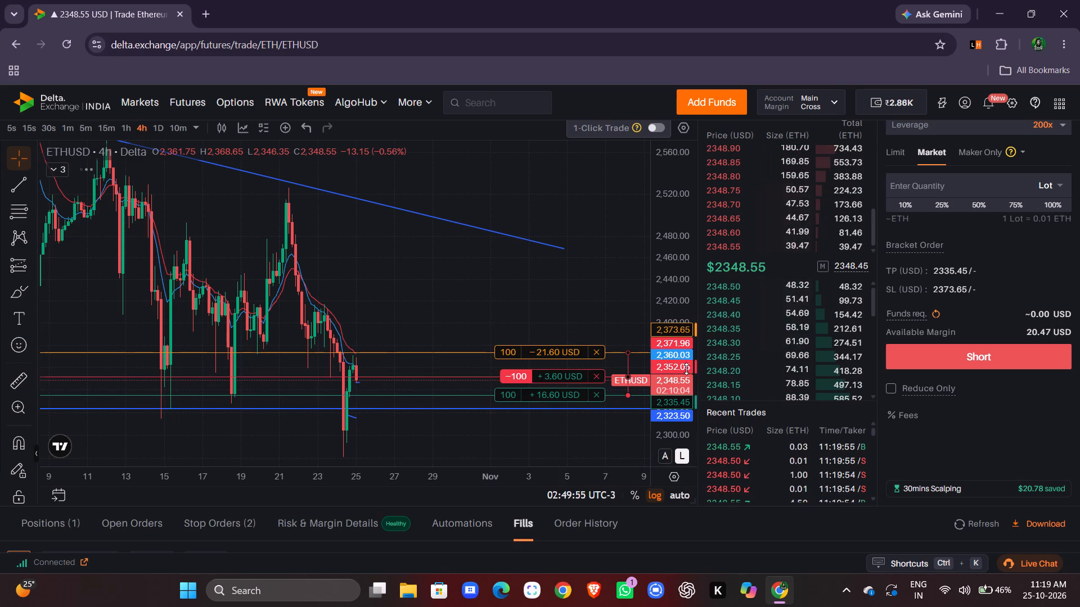
Review the short's order levels on the 4-hour chart, and examine price movement between the entry and the drawn low line on the 1-minute chart.
{"action": "left_click_drag", "start_coordinate": [683, 369], "coordinate": [684, 354]}
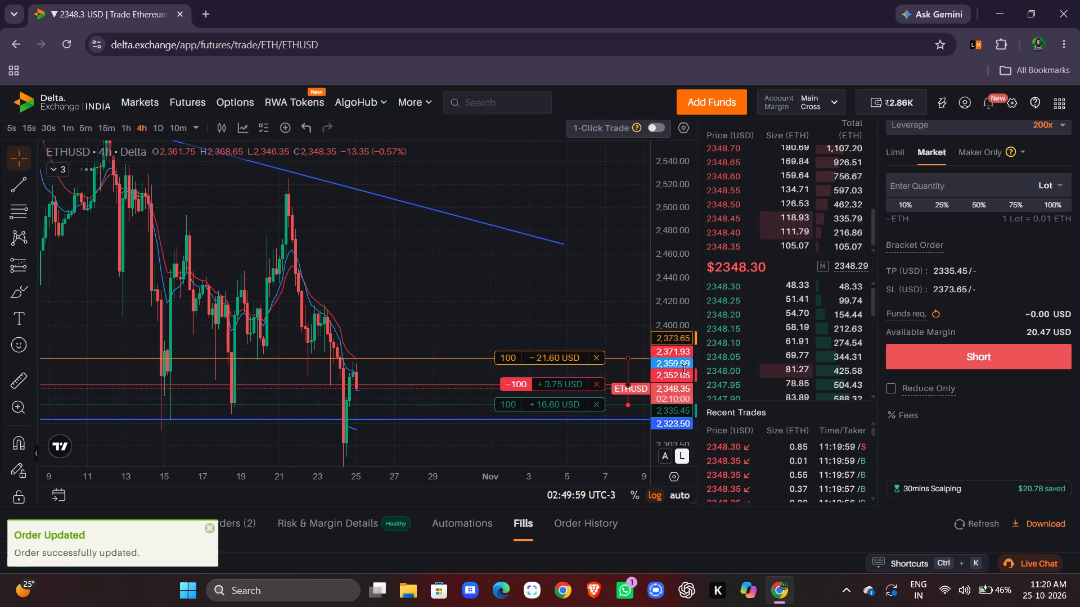
{"action": "left_click_drag", "start_coordinate": [684, 369], "coordinate": [692, 307]}
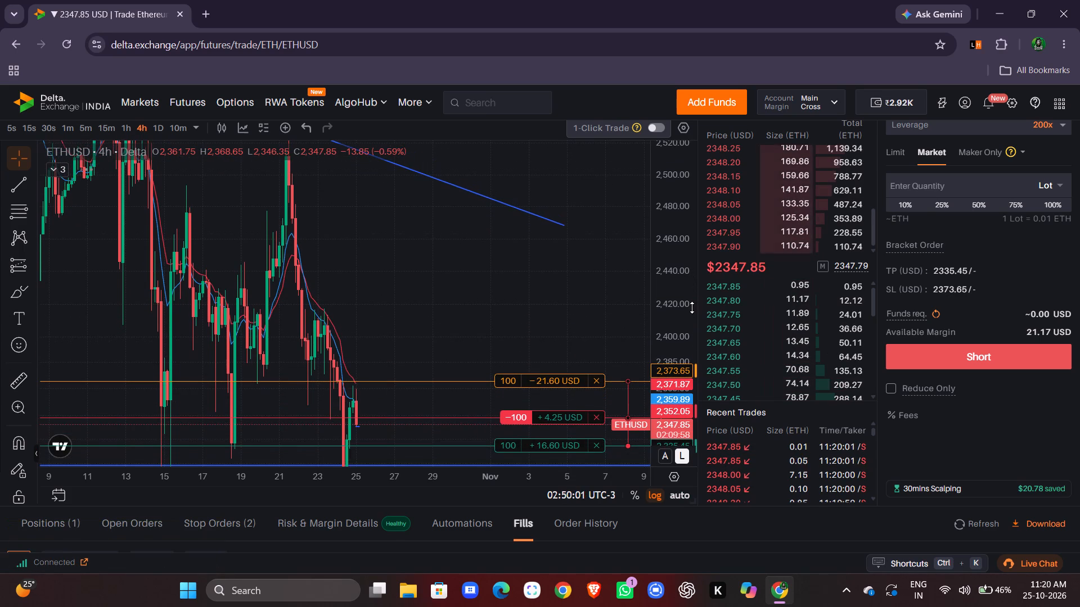
{"action": "left_click_drag", "start_coordinate": [605, 293], "coordinate": [605, 280]}
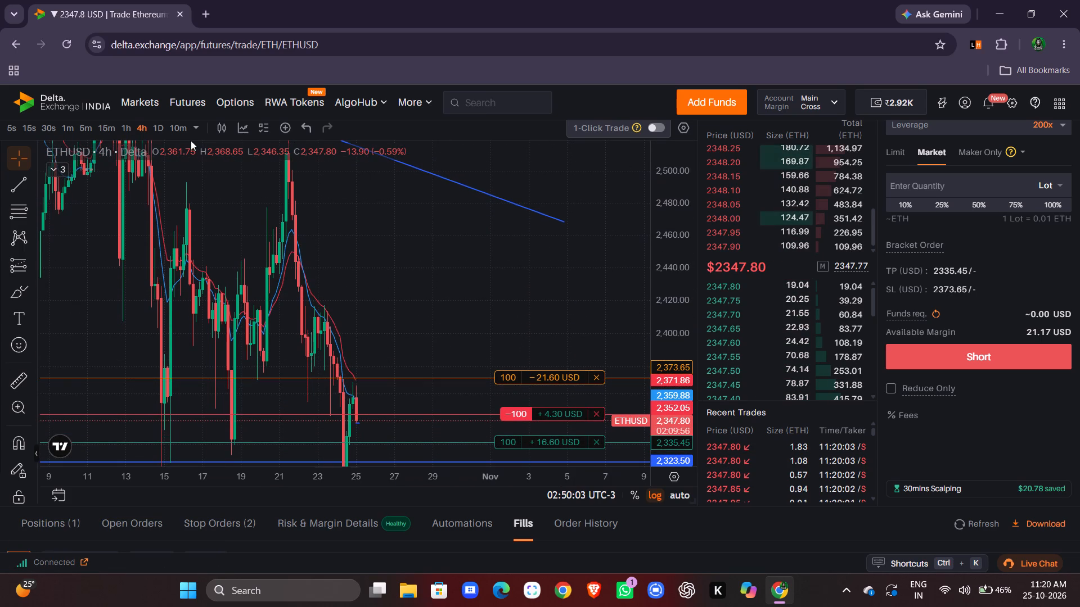
{"action": "left_click", "coordinate": [69, 125]}
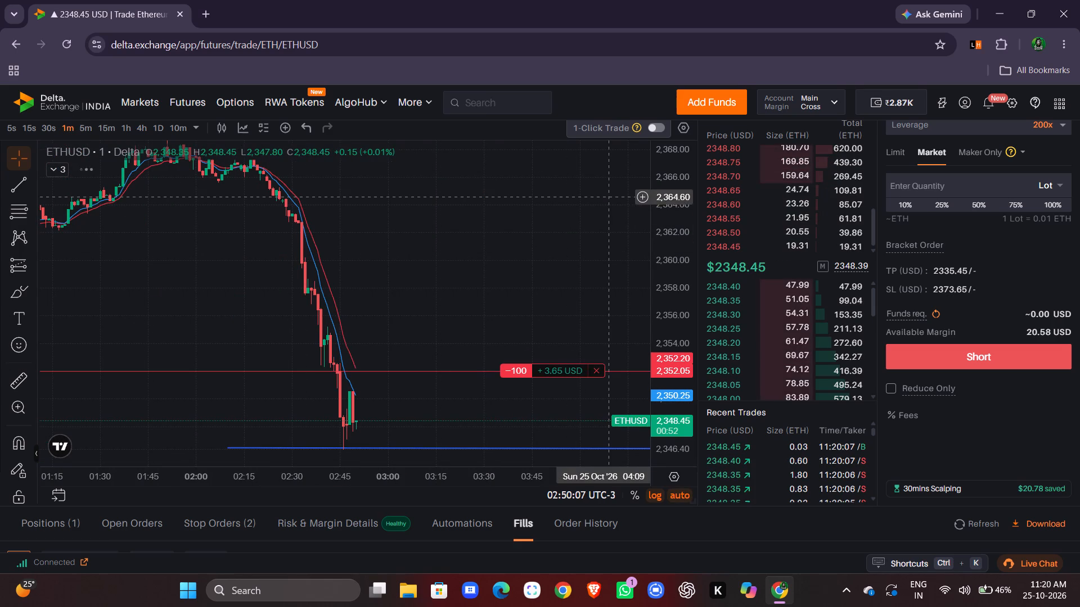
{"action": "left_click_drag", "start_coordinate": [676, 192], "coordinate": [675, 211]}
{"action": "left_click_drag", "start_coordinate": [569, 263], "coordinate": [587, 187]}
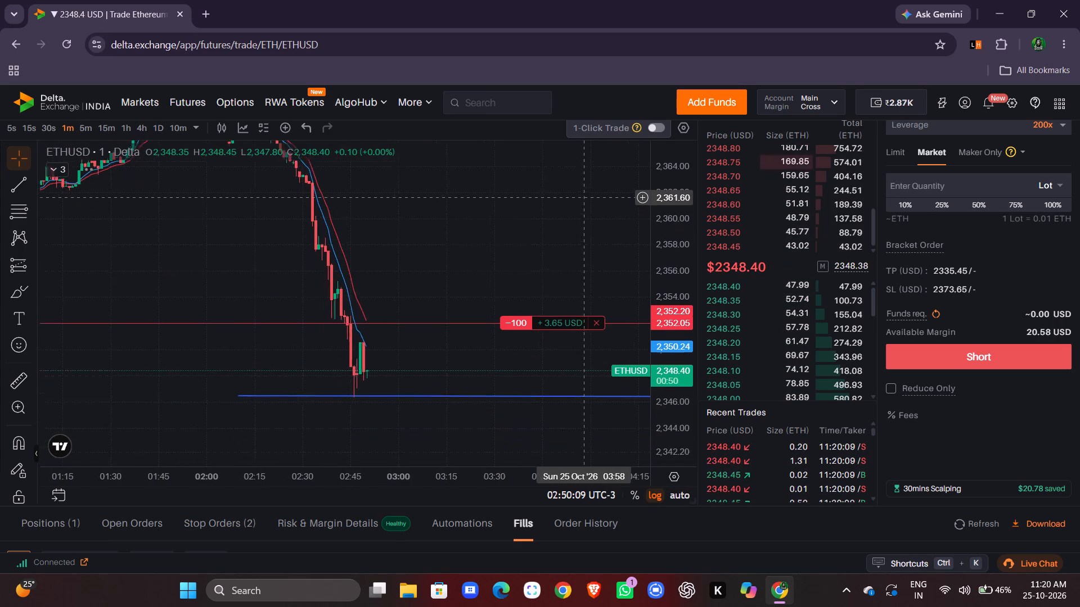
{"action": "left_click_drag", "start_coordinate": [587, 187], "coordinate": [587, 179]}
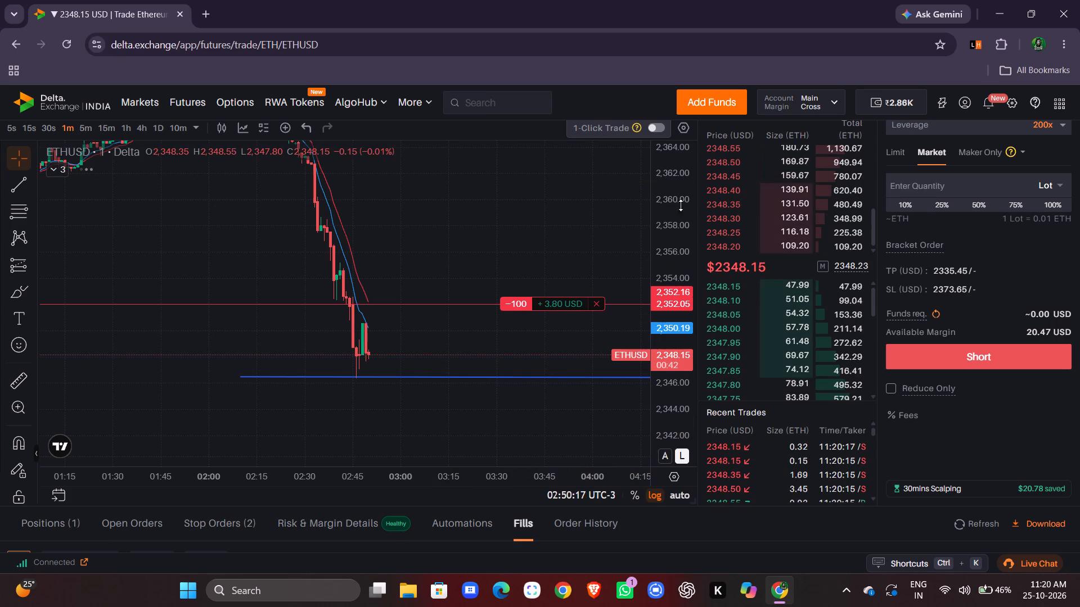
{"action": "left_click_drag", "start_coordinate": [669, 162], "coordinate": [658, 275]}
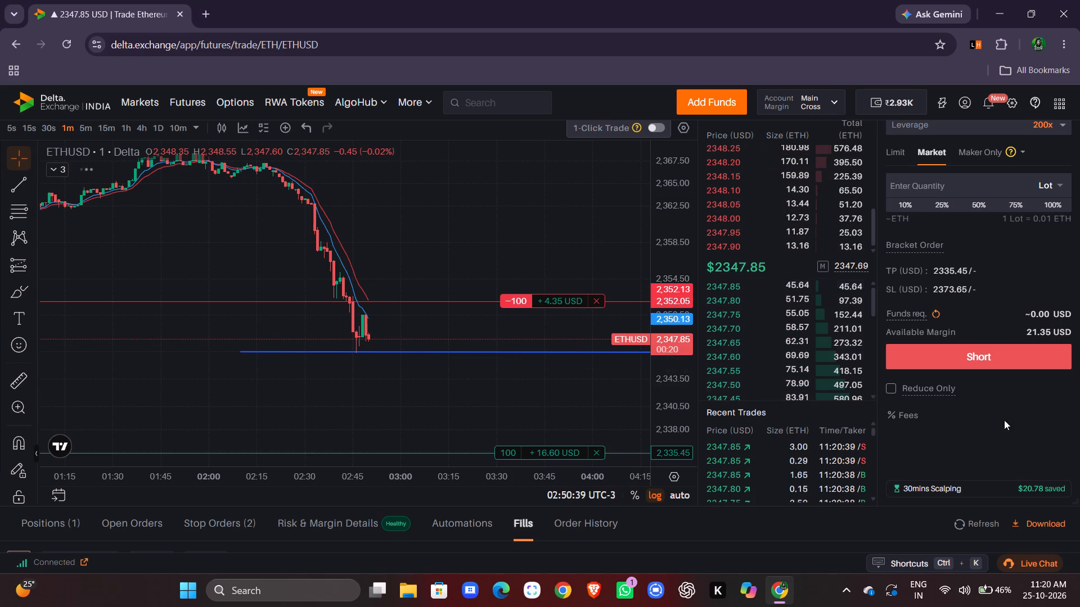
{"action": "scroll", "coordinate": [1016, 442], "scroll_direction": "down", "scroll_amount": 1}
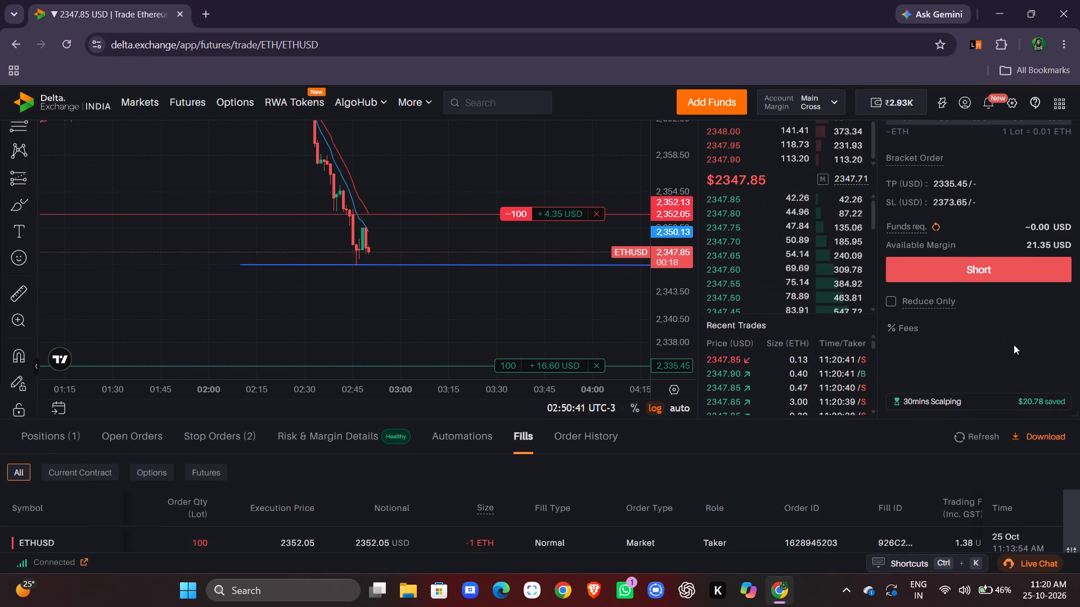
{"action": "scroll", "coordinate": [1014, 345], "scroll_direction": "up", "scroll_amount": 1}
{"action": "scroll", "coordinate": [618, 342], "scroll_direction": "up", "scroll_amount": 1}
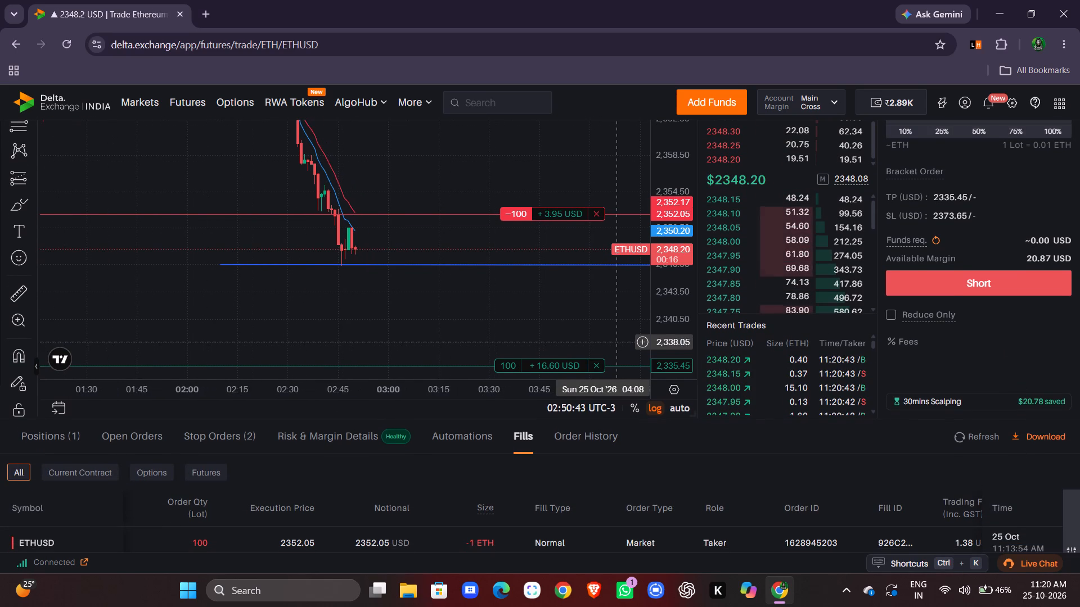
{"action": "left_click_drag", "start_coordinate": [559, 325], "coordinate": [564, 340]}
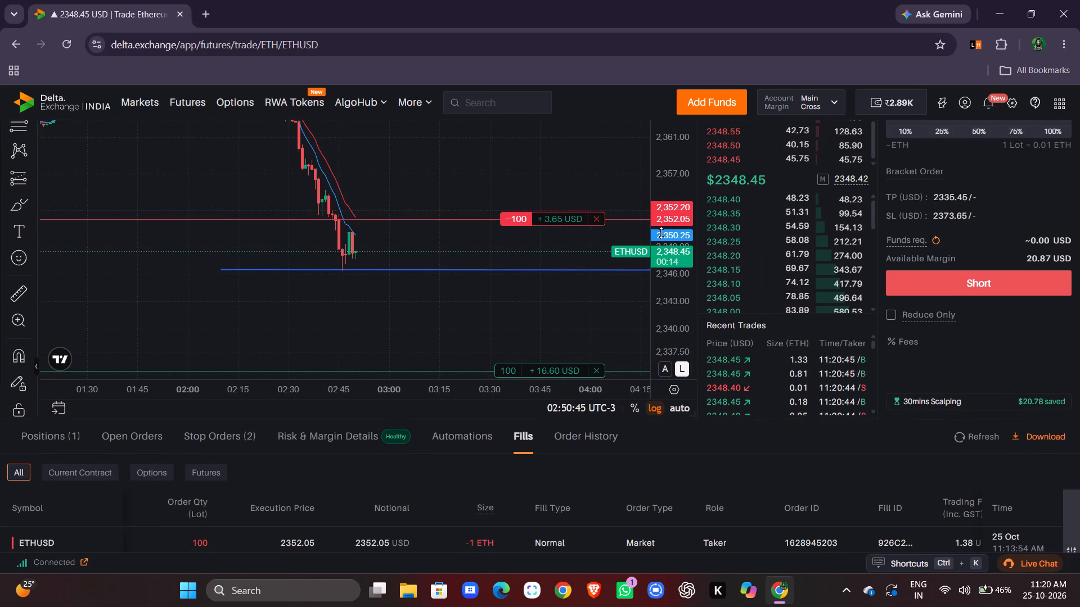
{"action": "left_click_drag", "start_coordinate": [661, 233], "coordinate": [661, 200]}
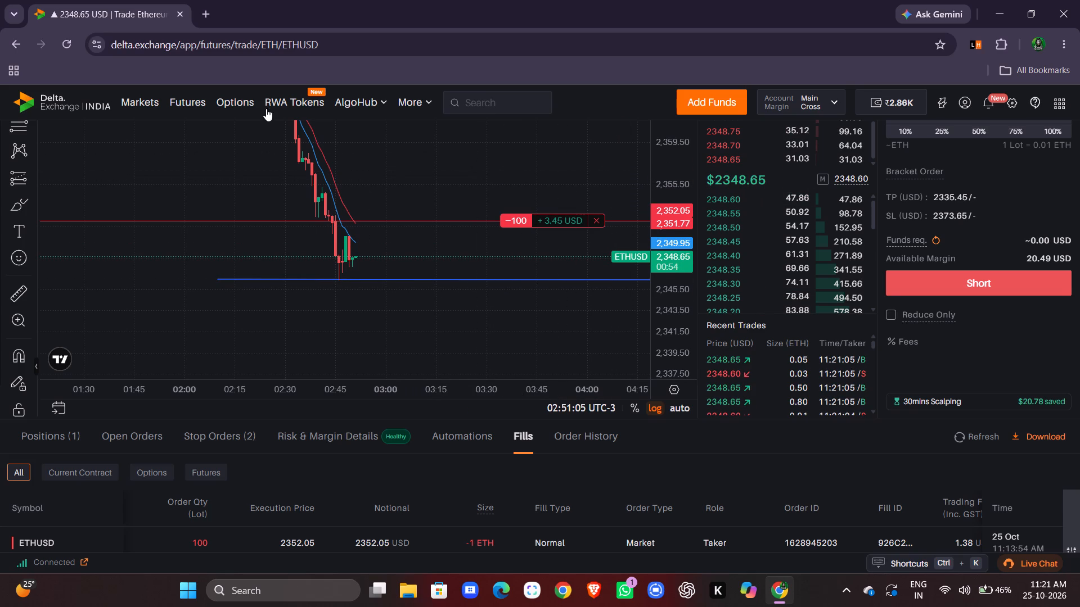
{"action": "scroll", "coordinate": [601, 155], "scroll_direction": "left", "scroll_amount": 1}
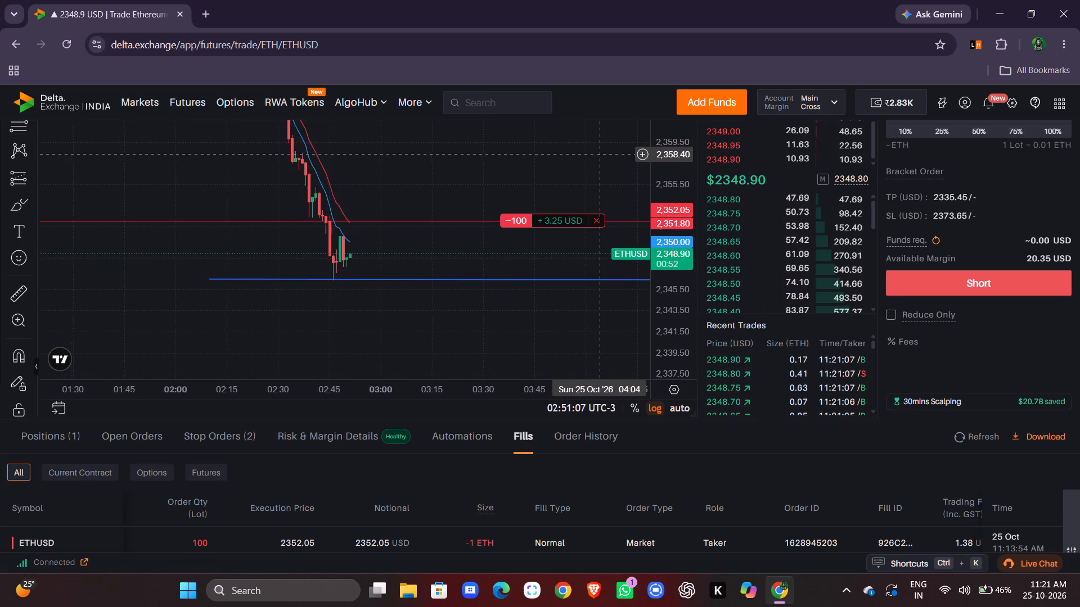
{"action": "scroll", "coordinate": [601, 155], "scroll_direction": "left", "scroll_amount": 1}
{"action": "left_click_drag", "start_coordinate": [562, 150], "coordinate": [578, 178]}
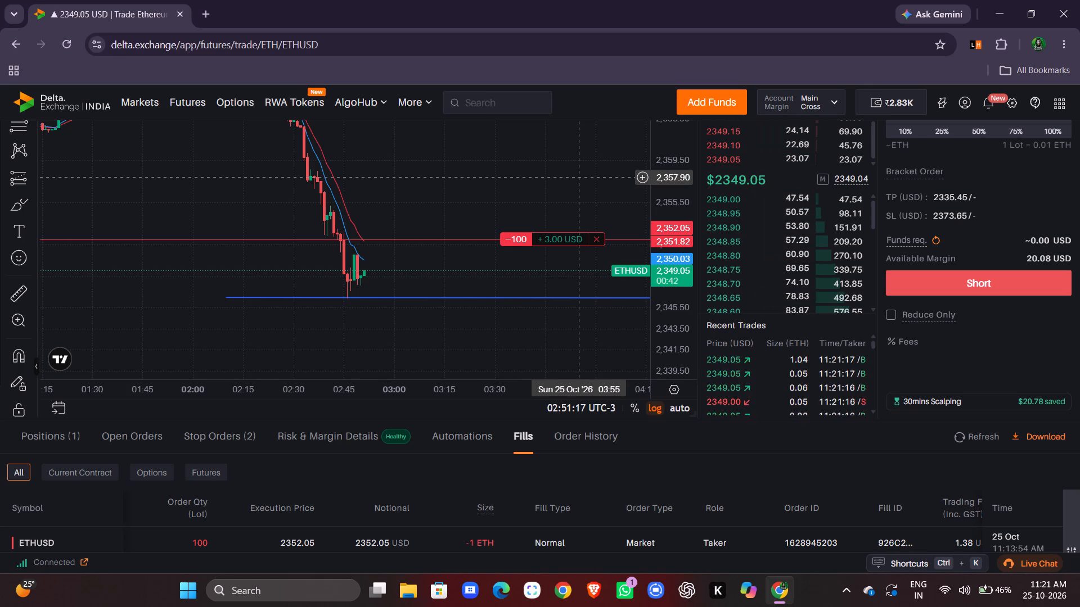
{"action": "left_click_drag", "start_coordinate": [669, 142], "coordinate": [673, 205]}
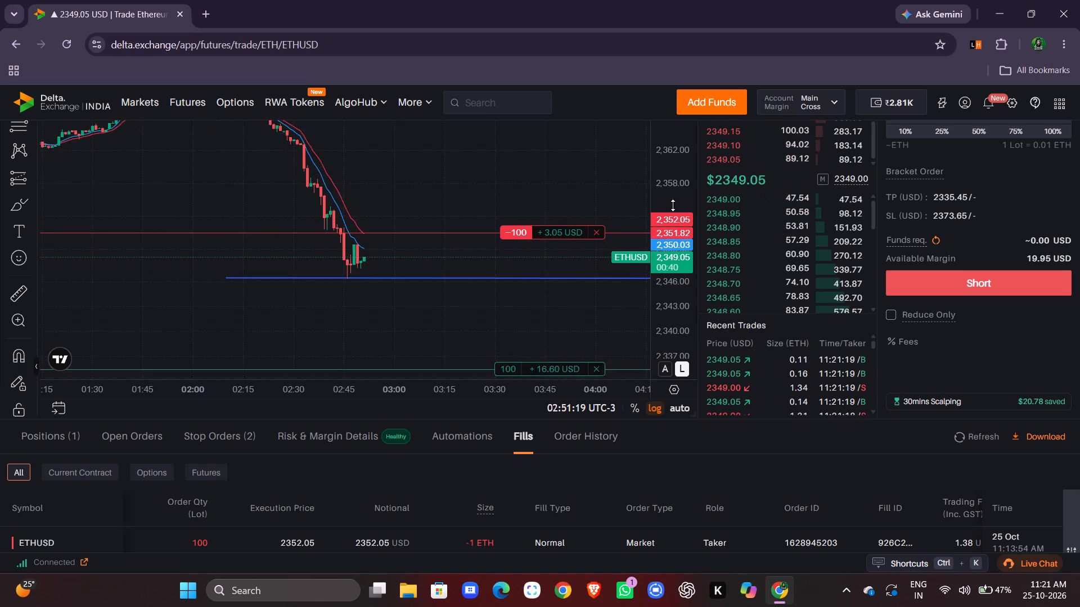
{"action": "left_click_drag", "start_coordinate": [673, 205], "coordinate": [672, 217]}
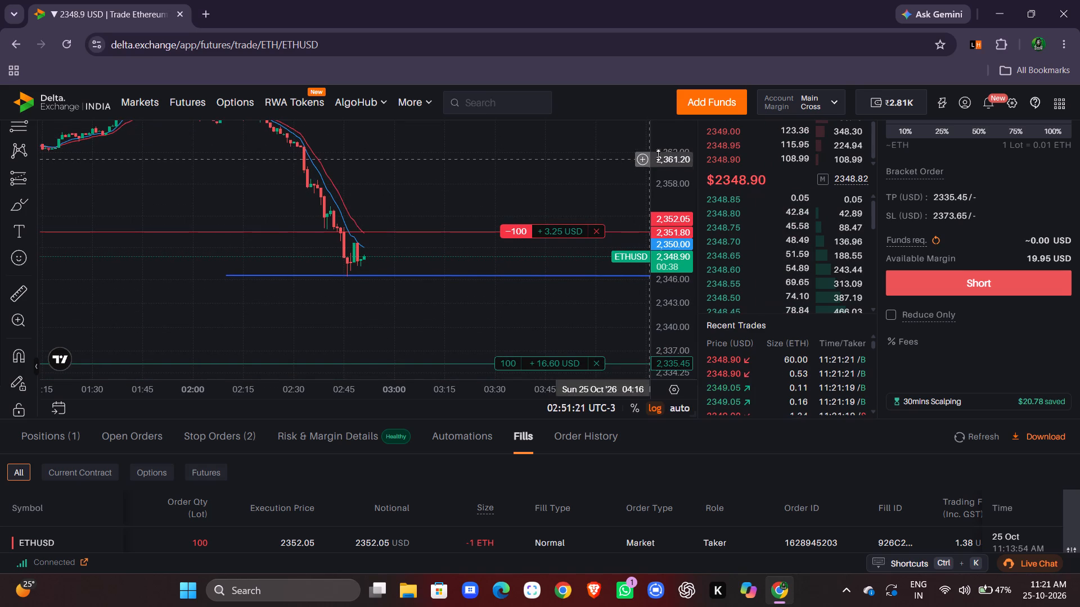
{"action": "left_click_drag", "start_coordinate": [664, 151], "coordinate": [656, 169]}
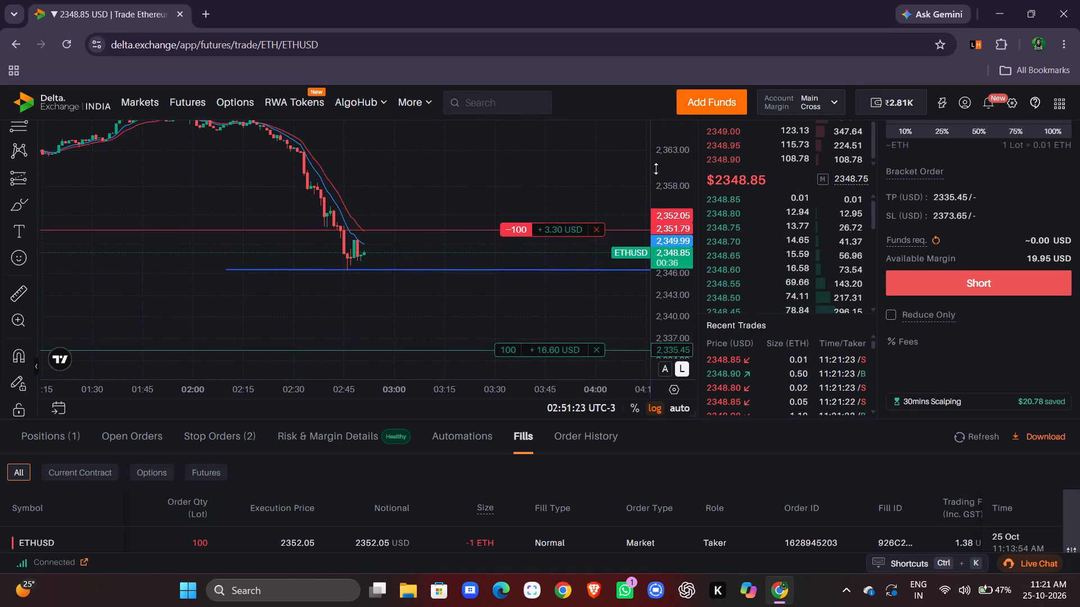
{"action": "left_click_drag", "start_coordinate": [656, 169], "coordinate": [652, 143]}
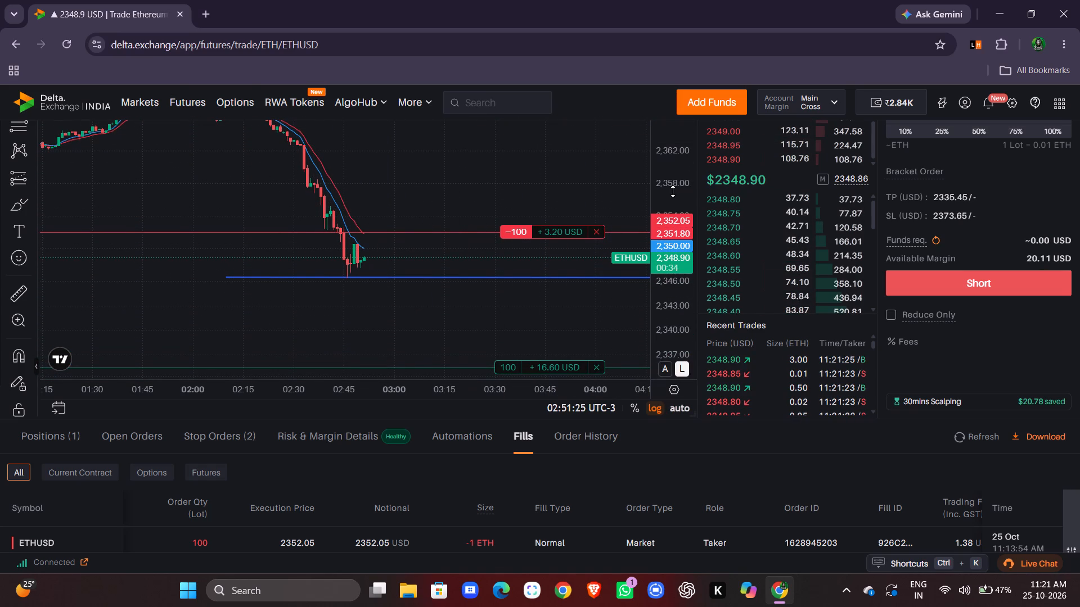
Examine the price against the short's entry, the drawn low line and the take-profit level on the 5-minute chart.
{"action": "scroll", "coordinate": [1011, 201], "scroll_direction": "up", "scroll_amount": 2}
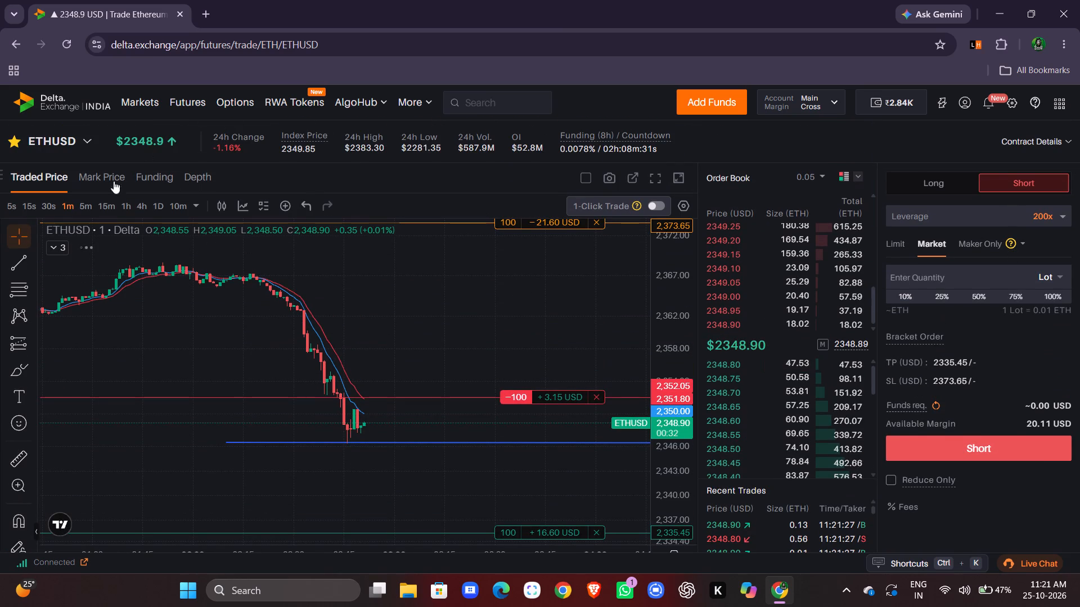
{"action": "left_click", "coordinate": [91, 204]}
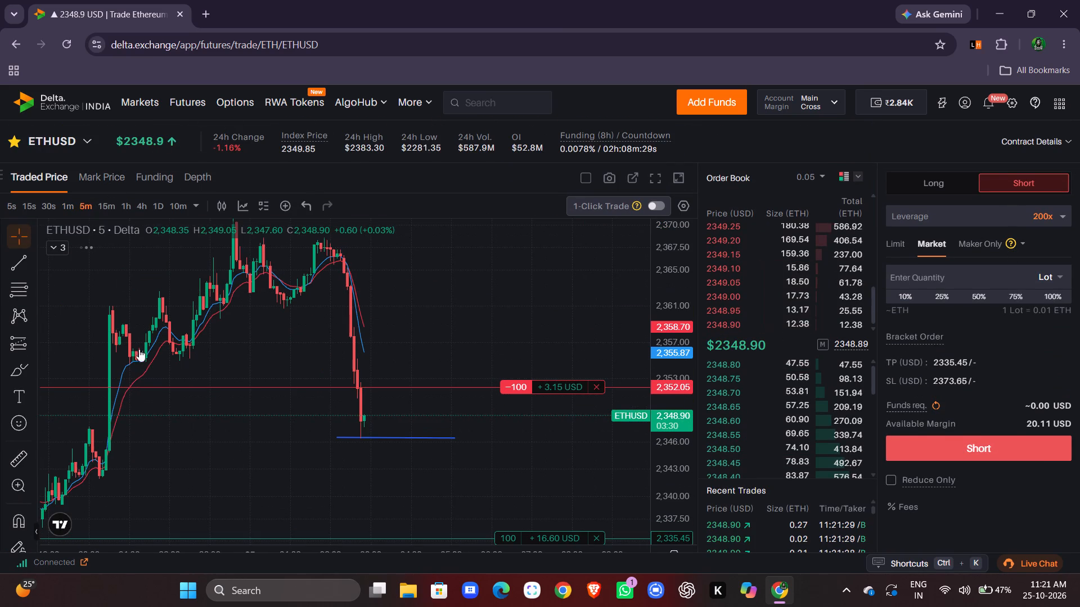
{"action": "left_click_drag", "start_coordinate": [667, 244], "coordinate": [668, 261]}
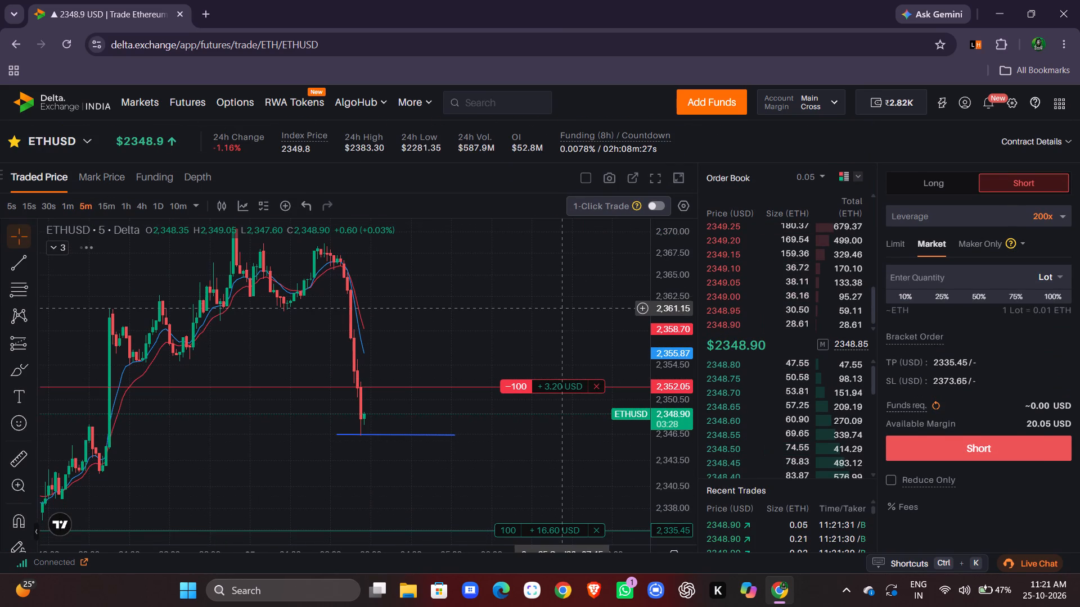
{"action": "left_click_drag", "start_coordinate": [562, 309], "coordinate": [561, 274]}
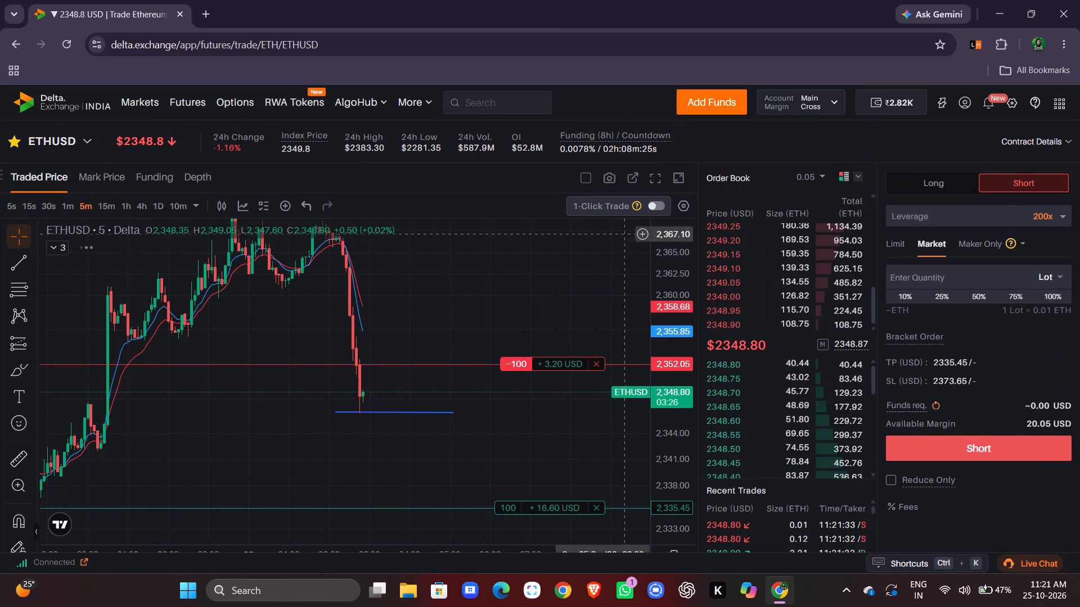
{"action": "left_click", "coordinate": [570, 267]}
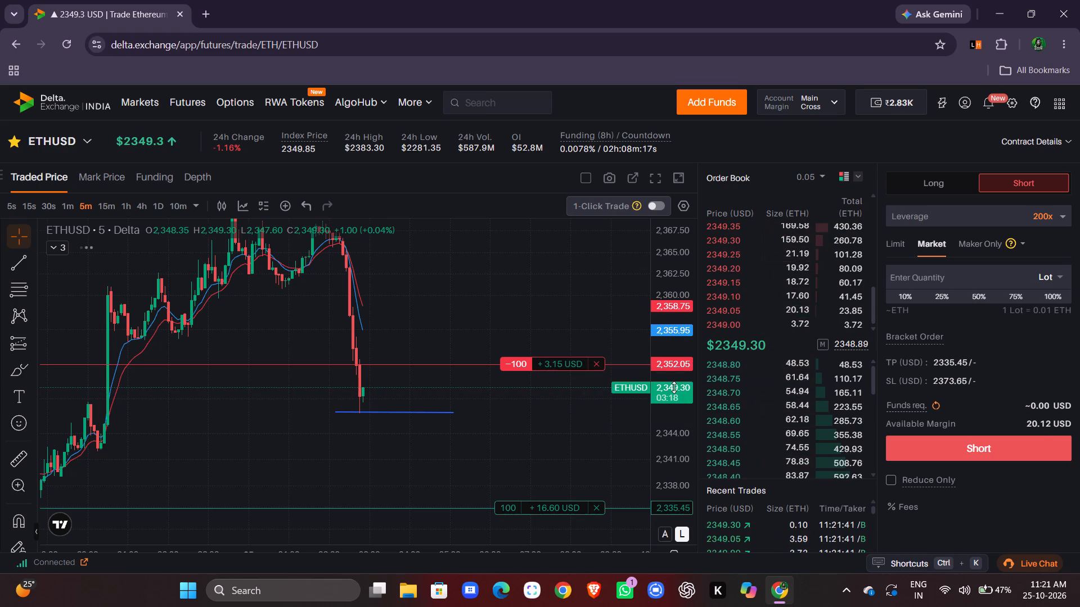
{"action": "left_click_drag", "start_coordinate": [674, 387], "coordinate": [666, 431]}
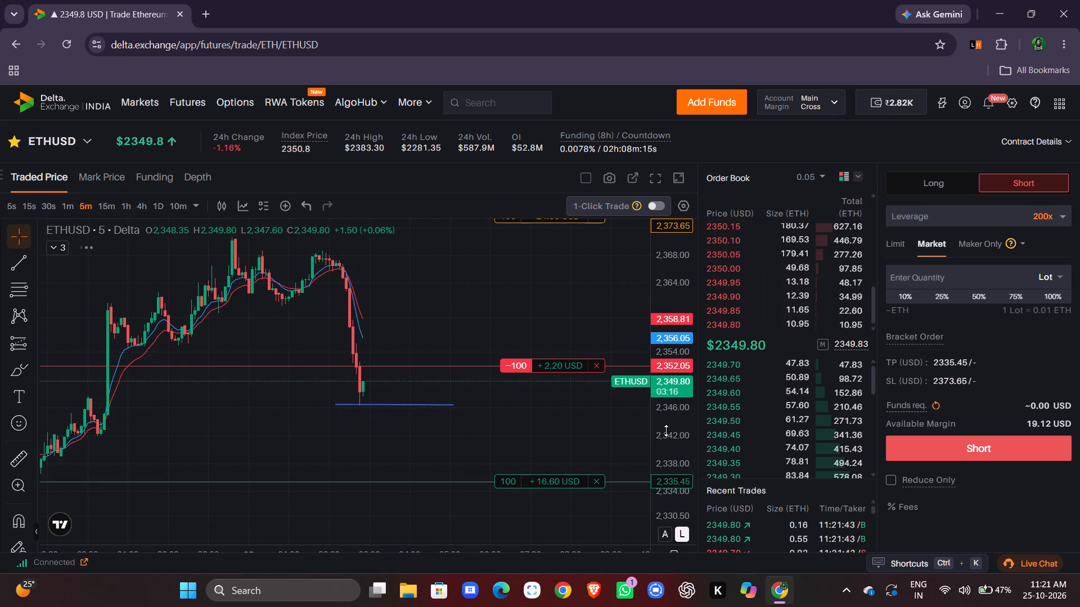
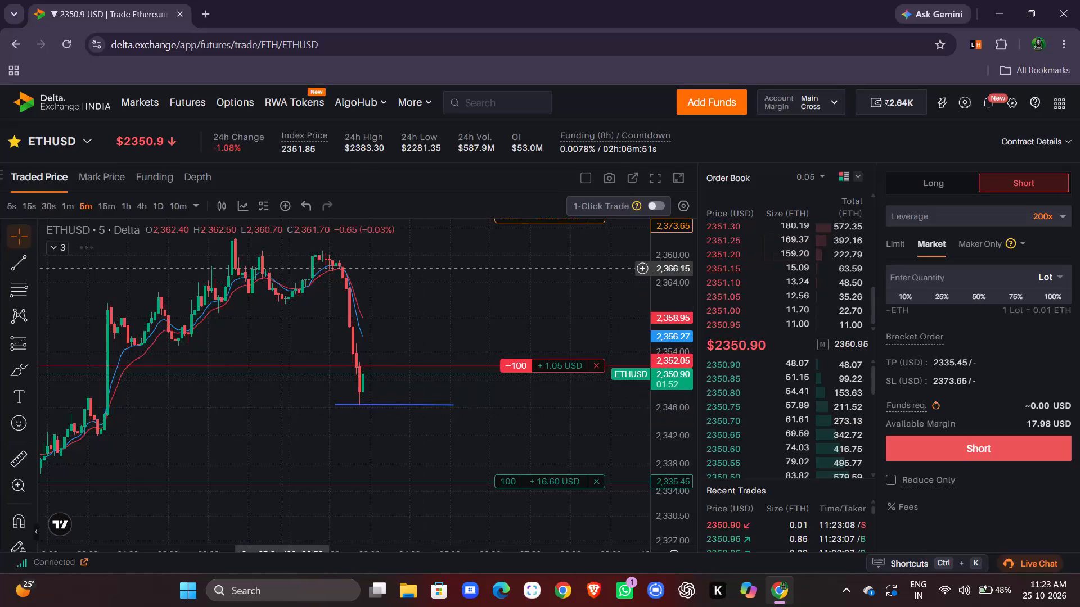
Examine the short's entry, stop-loss and take-profit levels against the descending trend line on the 4-hour chart.
{"action": "left_click", "coordinate": [141, 207]}
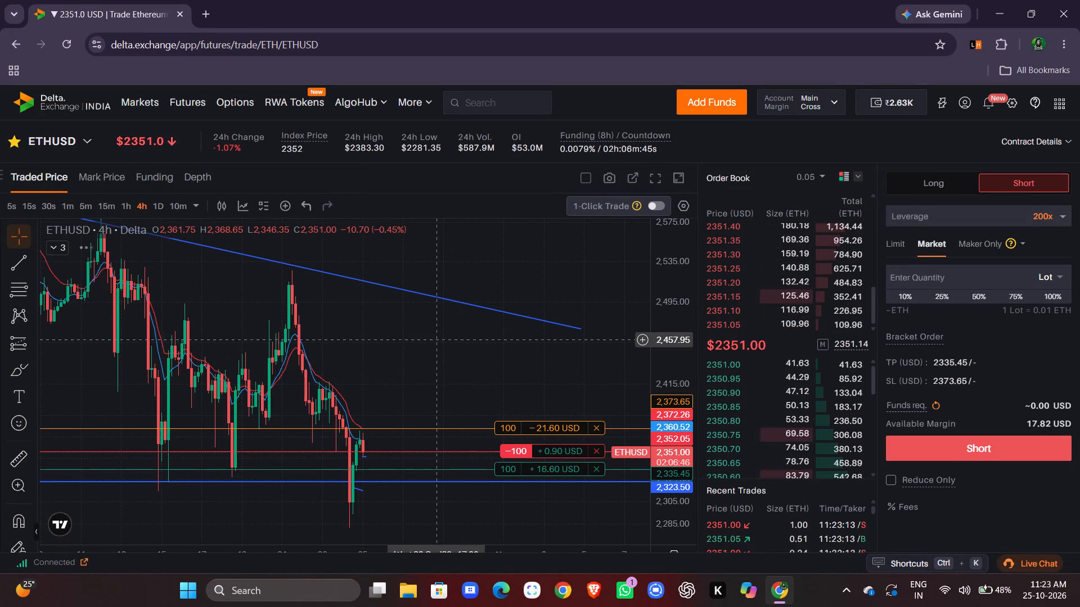
{"action": "left_click_drag", "start_coordinate": [437, 342], "coordinate": [425, 337]}
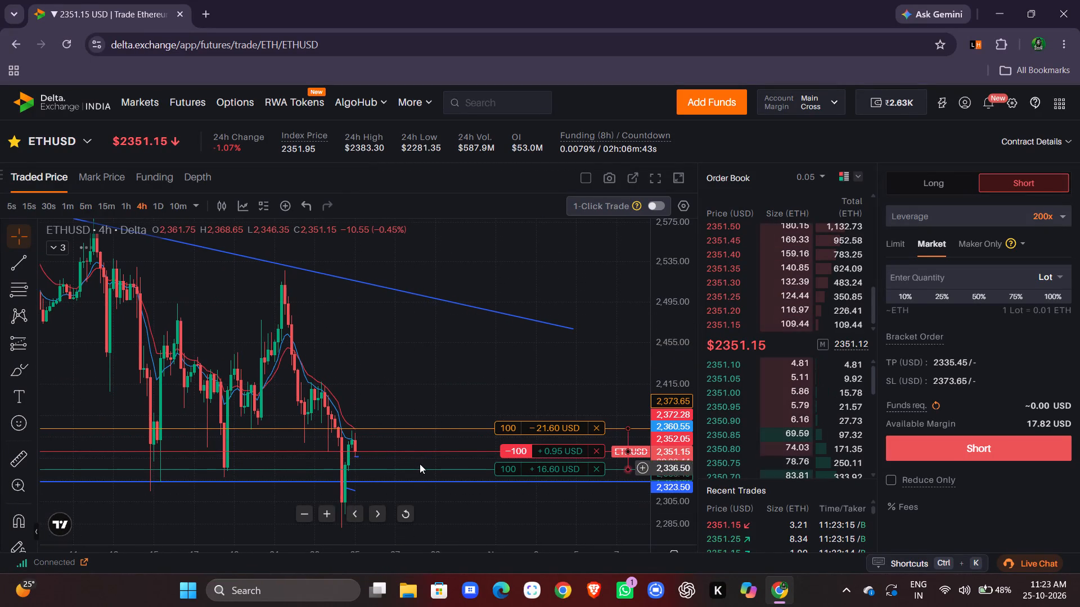
{"action": "left_click_drag", "start_coordinate": [445, 349], "coordinate": [402, 341]}
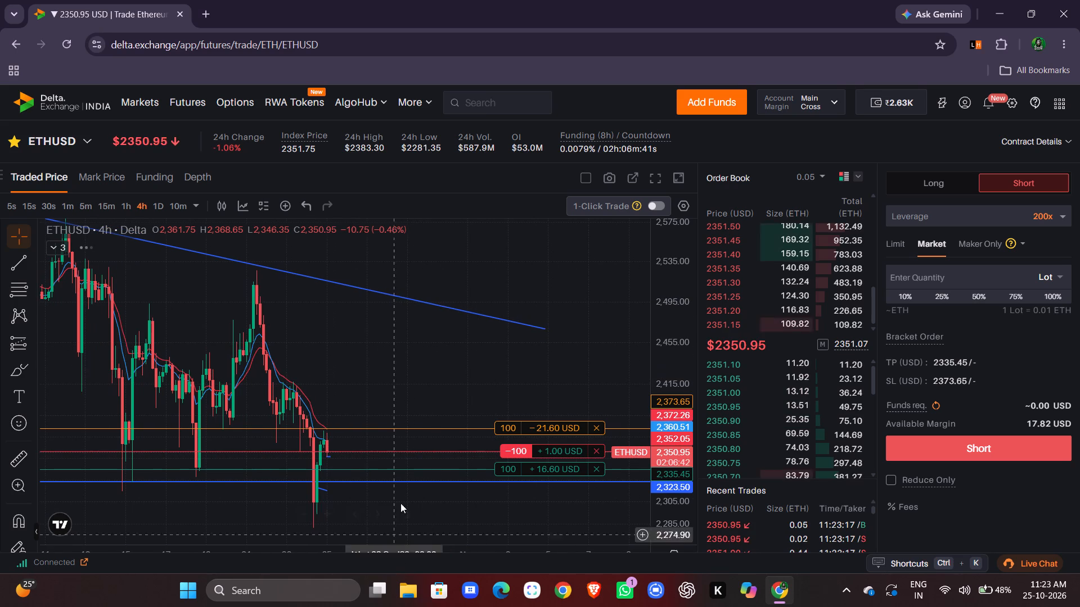
{"action": "left_click_drag", "start_coordinate": [415, 388], "coordinate": [435, 380]}
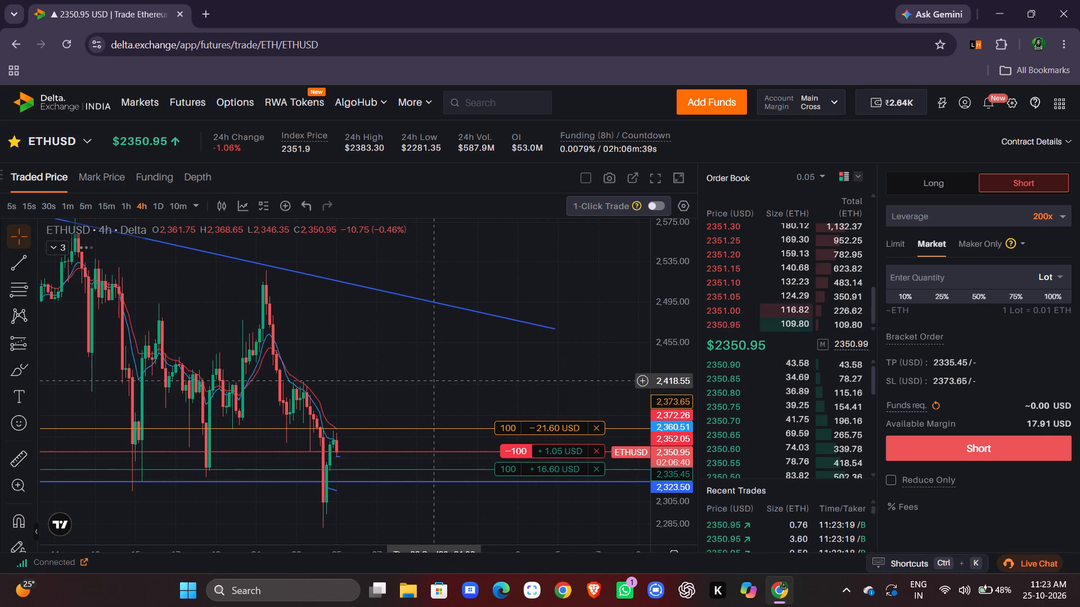
{"action": "left_click_drag", "start_coordinate": [435, 380], "coordinate": [462, 332]}
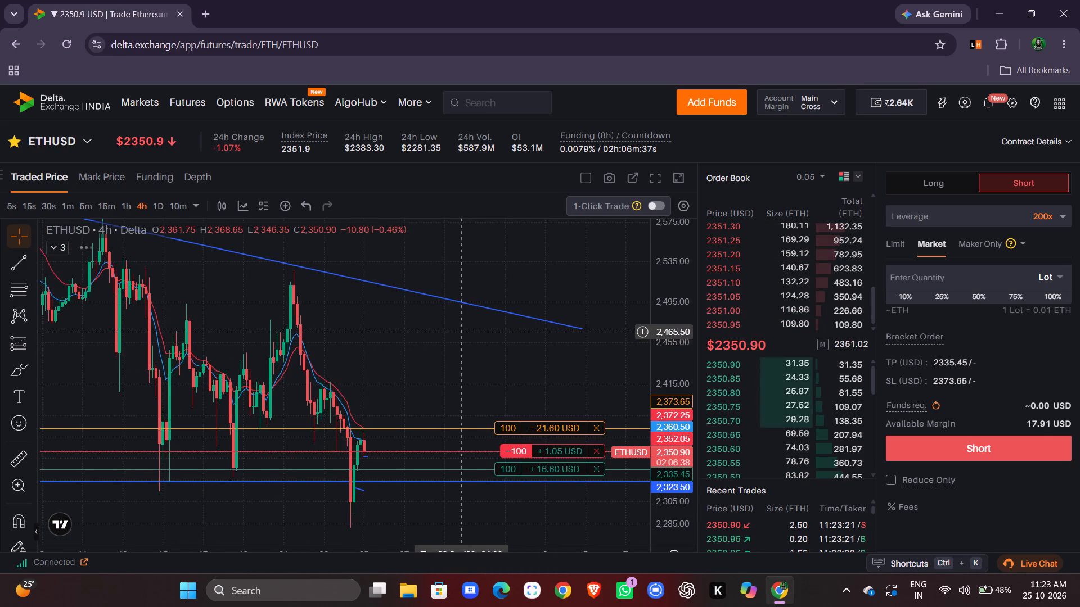
{"action": "left_click_drag", "start_coordinate": [462, 332], "coordinate": [467, 334]}
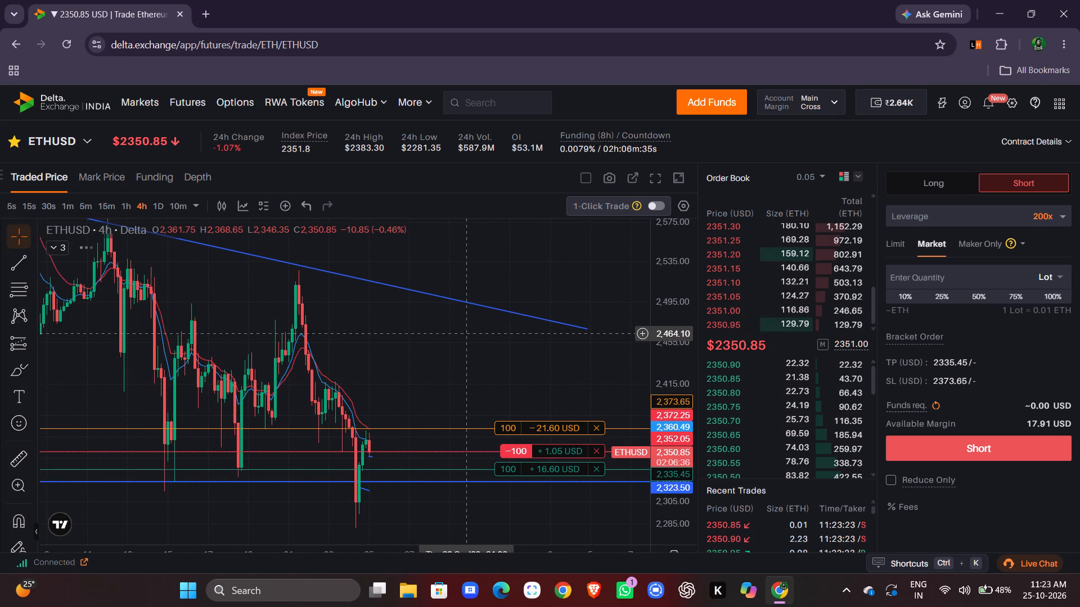
{"action": "left_click_drag", "start_coordinate": [467, 334], "coordinate": [466, 333]}
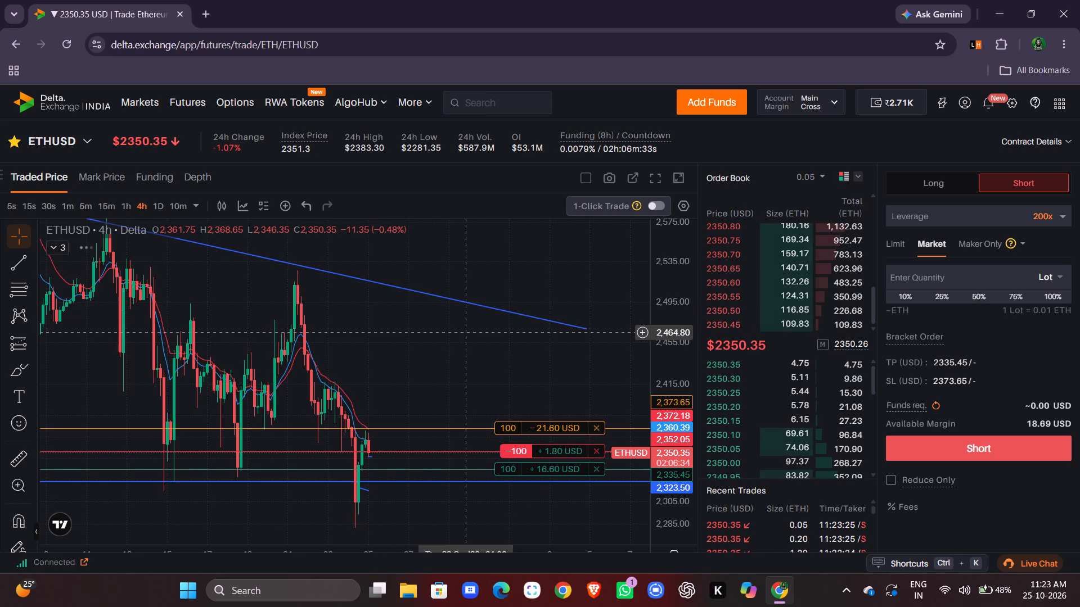
Return the chart to the 5-minute interval and review the order bracket values and the account's recent fills.
{"action": "left_click", "coordinate": [87, 206]}
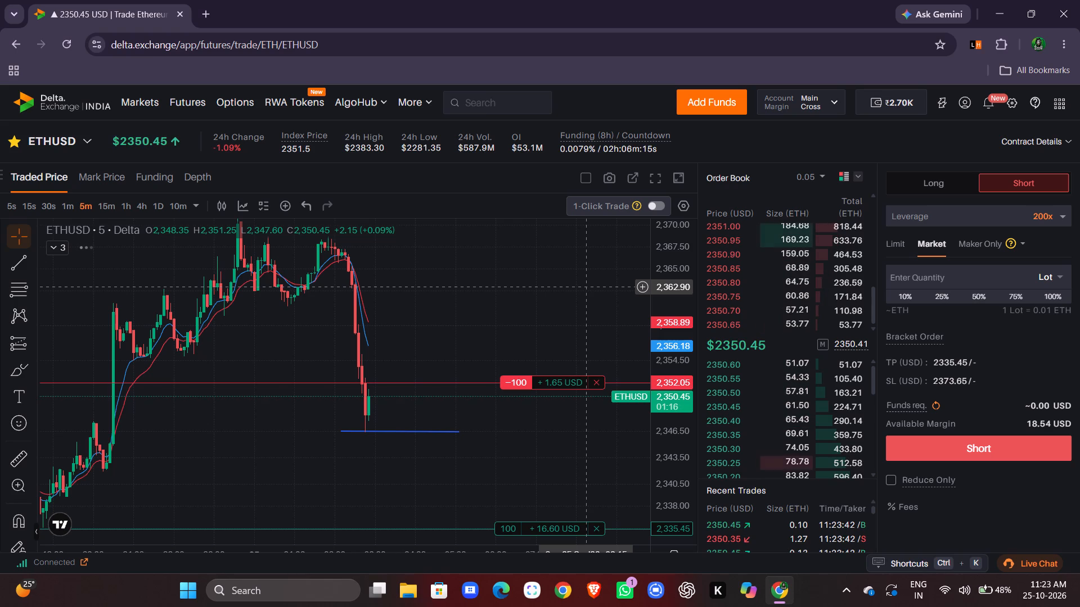
{"action": "scroll", "coordinate": [992, 511], "scroll_direction": "down", "scroll_amount": 1}
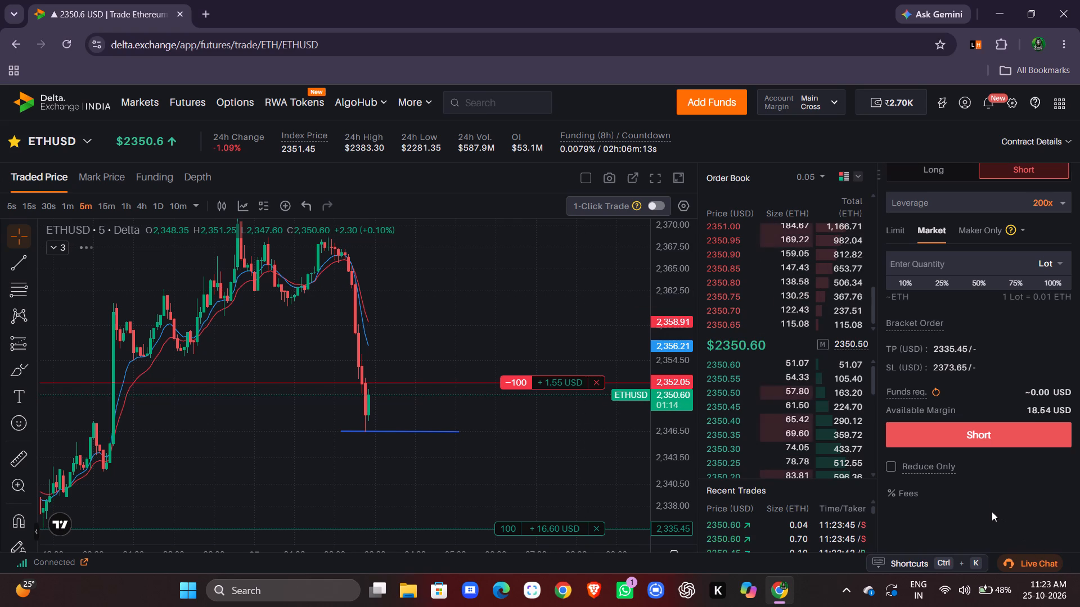
{"action": "scroll", "coordinate": [992, 511], "scroll_direction": "down", "scroll_amount": 2}
{"action": "scroll", "coordinate": [992, 511], "scroll_direction": "up", "scroll_amount": 5}
{"action": "scroll", "coordinate": [974, 335], "scroll_direction": "up", "scroll_amount": 1}
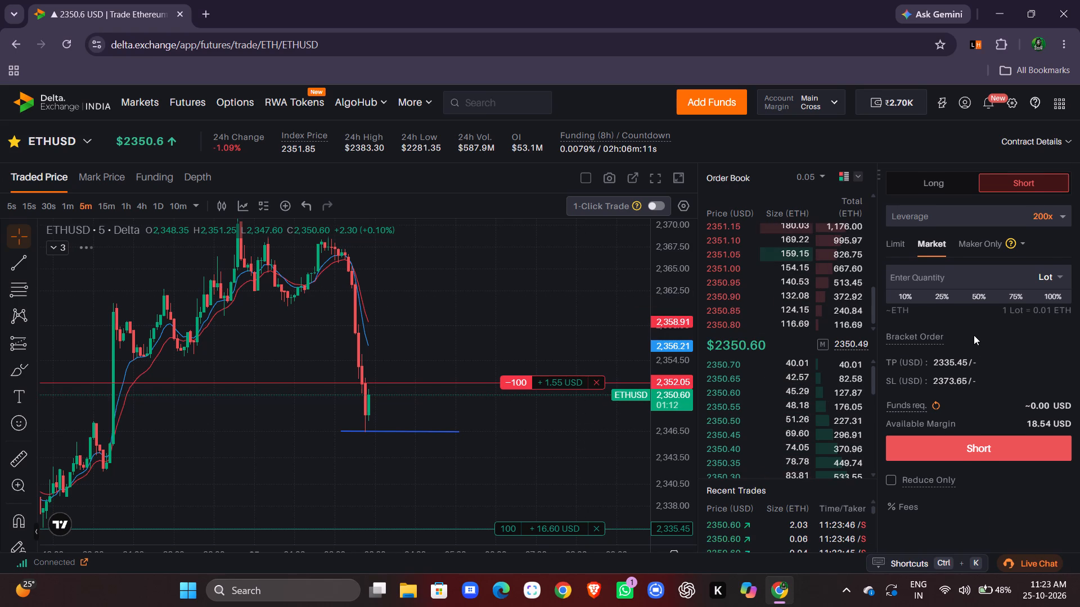
{"action": "scroll", "coordinate": [974, 335], "scroll_direction": "up", "scroll_amount": 2}
{"action": "scroll", "coordinate": [974, 335], "scroll_direction": "down", "scroll_amount": 4}
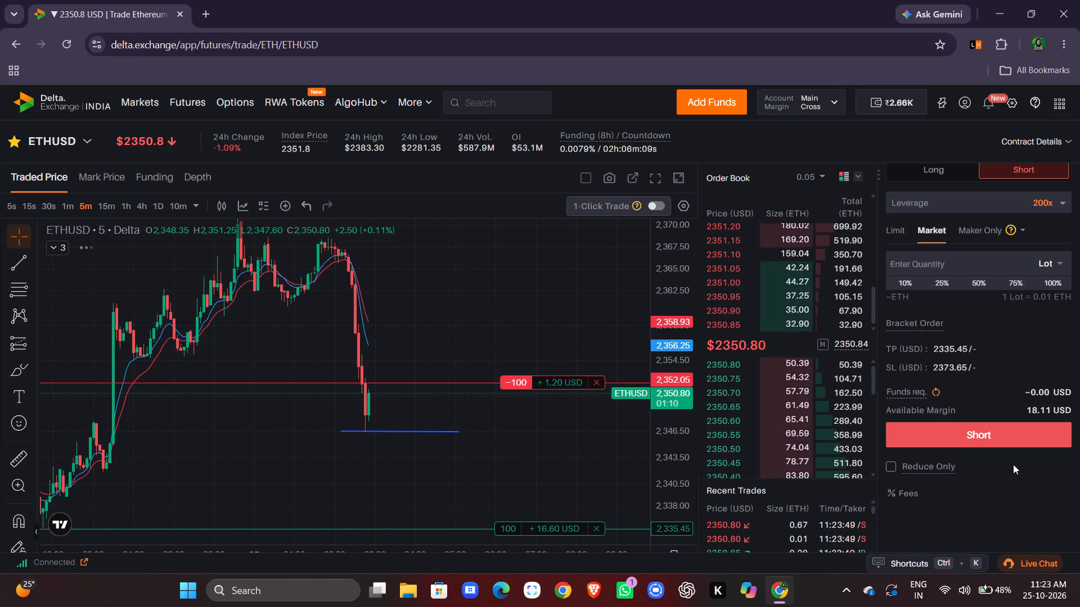
{"action": "scroll", "coordinate": [1013, 464], "scroll_direction": "down", "scroll_amount": 1}
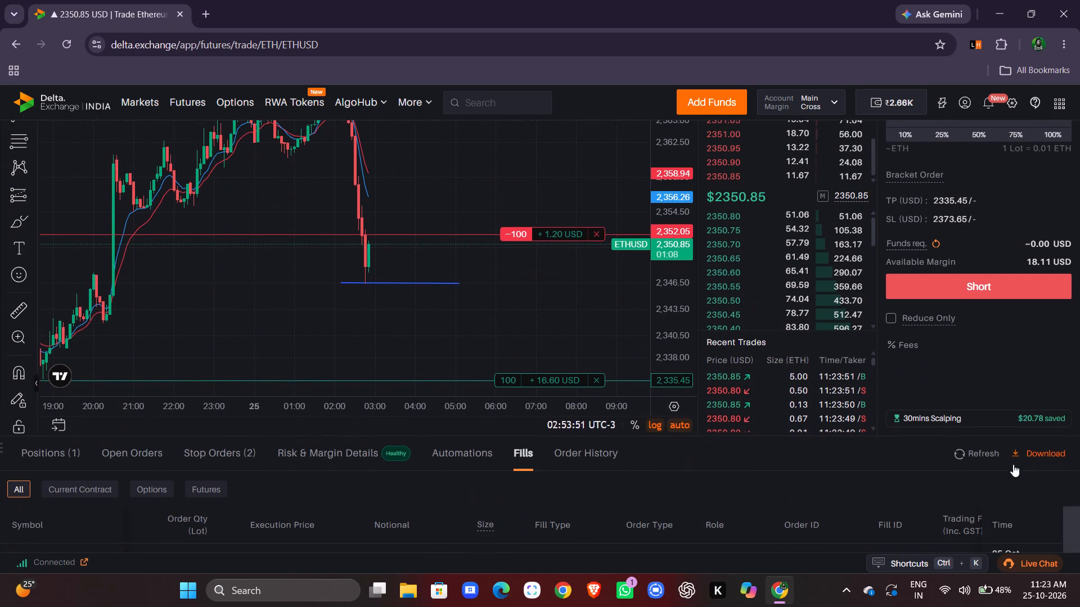
{"action": "scroll", "coordinate": [1013, 464], "scroll_direction": "down", "scroll_amount": 2}
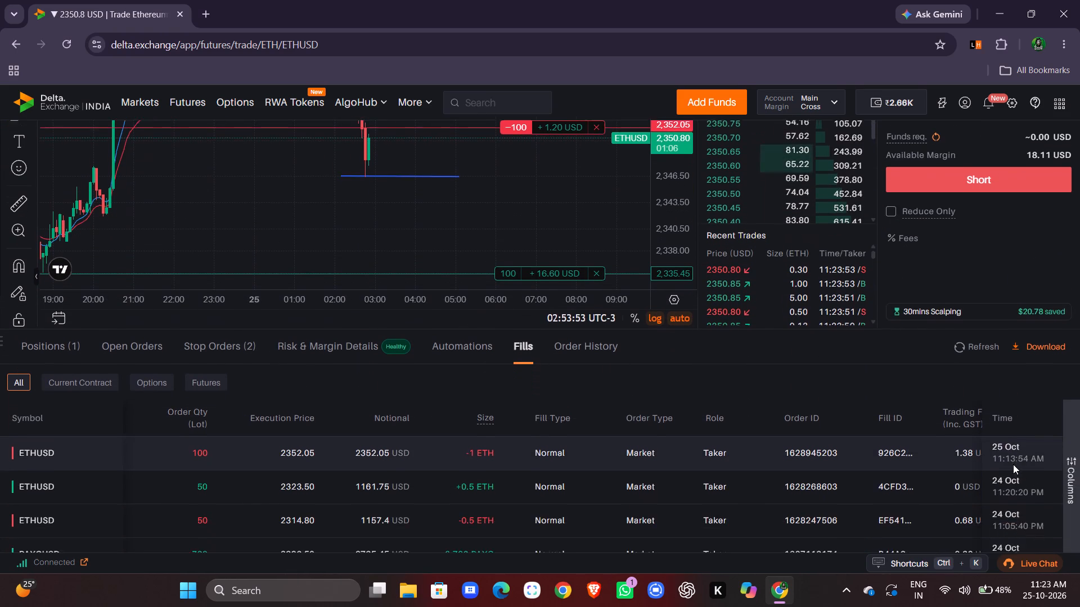
{"action": "scroll", "coordinate": [1013, 464], "scroll_direction": "down", "scroll_amount": 1}
{"action": "scroll", "coordinate": [957, 444], "scroll_direction": "left", "scroll_amount": 1}
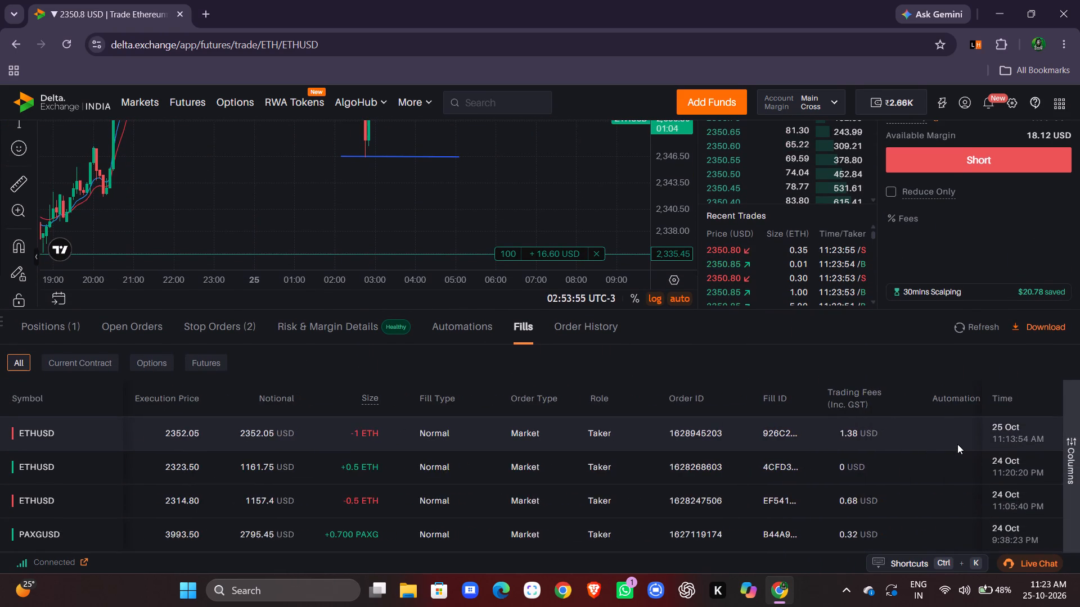
{"action": "scroll", "coordinate": [957, 444], "scroll_direction": "left", "scroll_amount": 1}
{"action": "scroll", "coordinate": [963, 258], "scroll_direction": "up", "scroll_amount": 1}
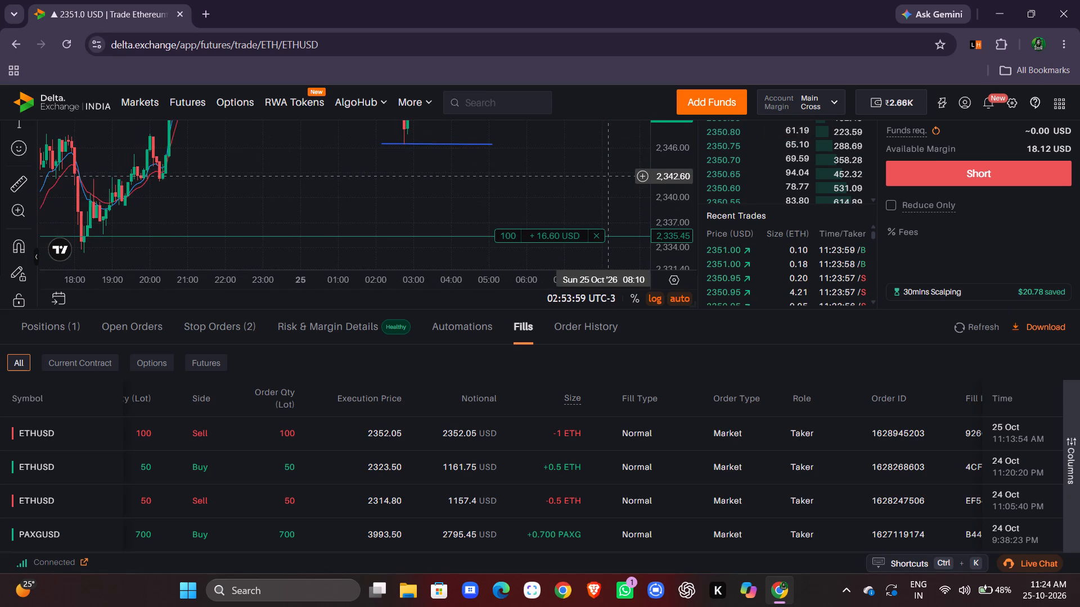
{"action": "left_click_drag", "start_coordinate": [1010, 255], "coordinate": [1037, 334]}
{"action": "scroll", "coordinate": [629, 166], "scroll_direction": "up", "scroll_amount": 2}
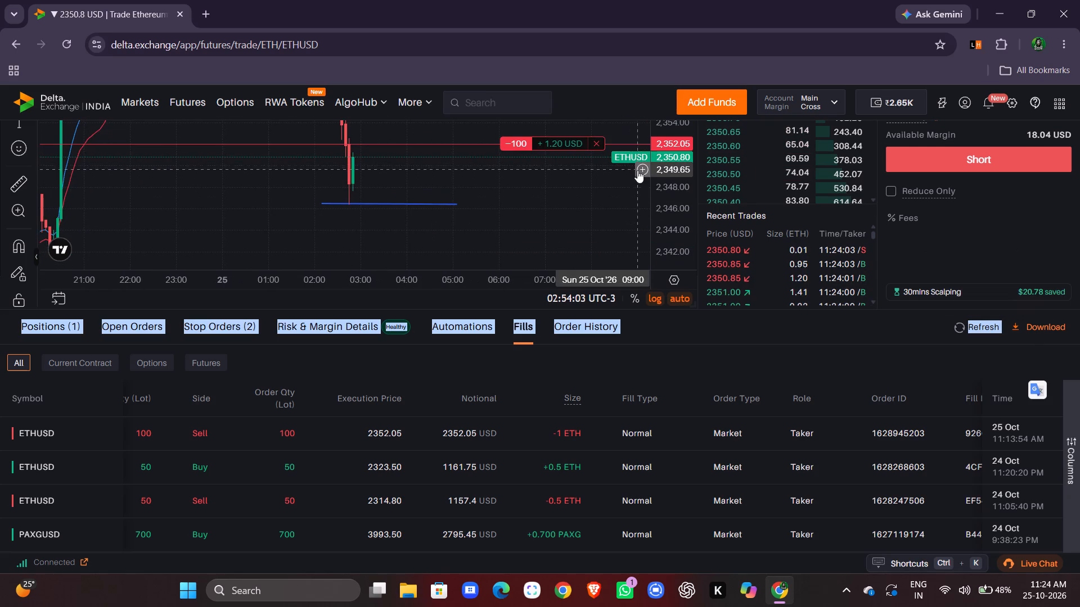
{"action": "scroll", "coordinate": [962, 186], "scroll_direction": "up", "scroll_amount": 3}
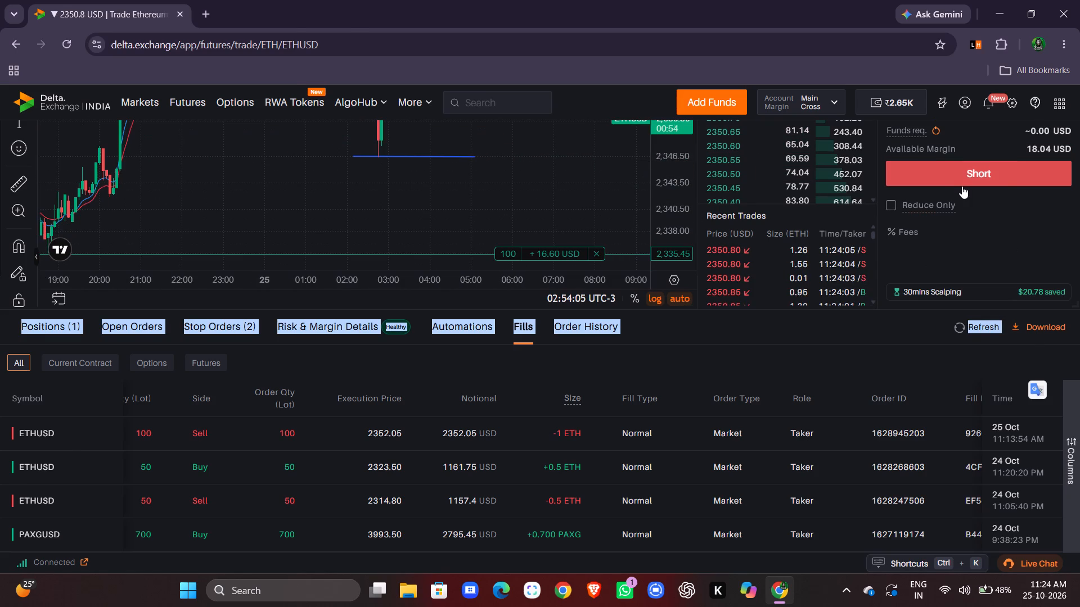
{"action": "scroll", "coordinate": [926, 214], "scroll_direction": "up", "scroll_amount": 2}
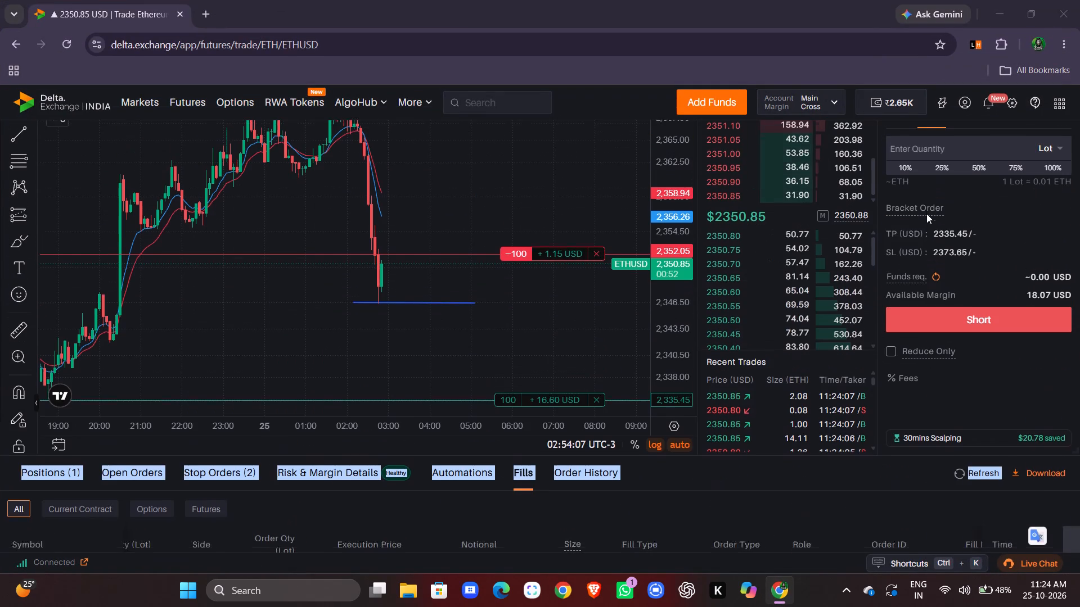
{"action": "left_click", "coordinate": [679, 265]}
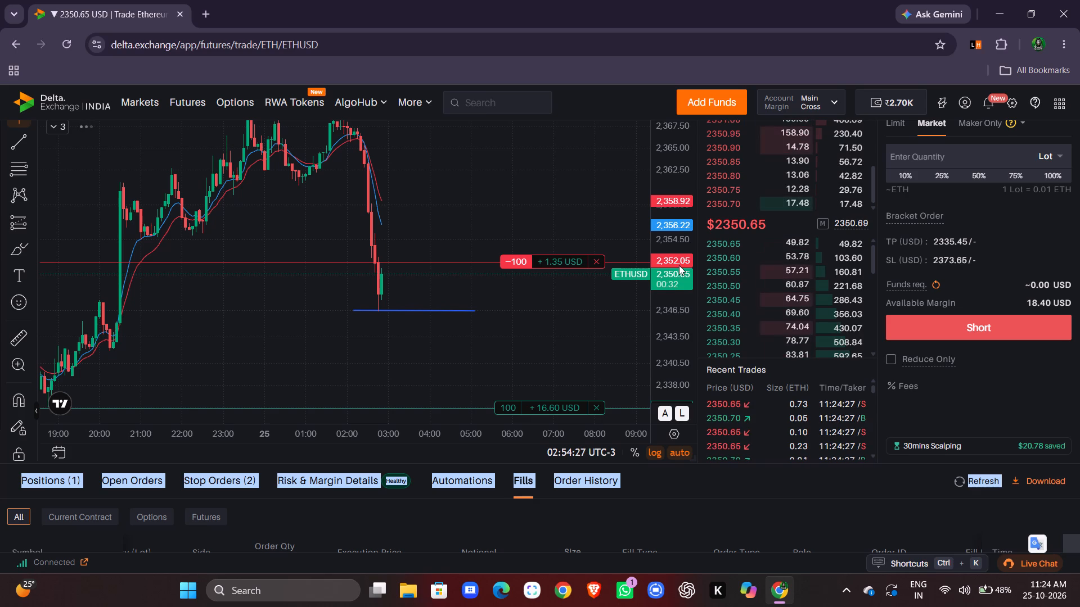
Draw a short horizontal trend line at about 2351.30 across the latest candles, just below the short's entry.
{"action": "left_click", "coordinate": [16, 144]}
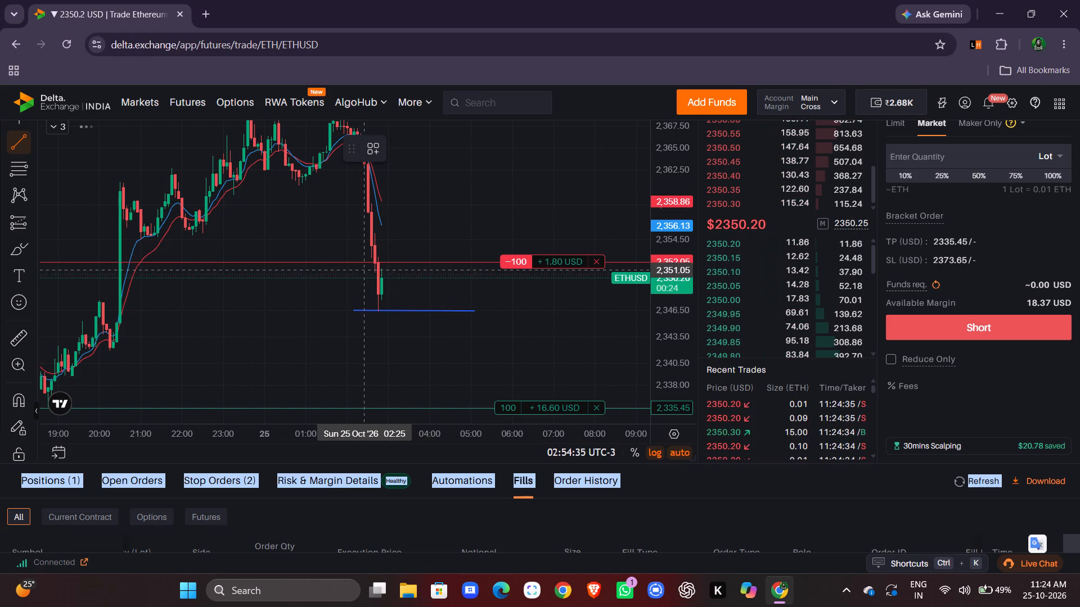
{"action": "left_click_drag", "start_coordinate": [372, 269], "coordinate": [397, 269]}
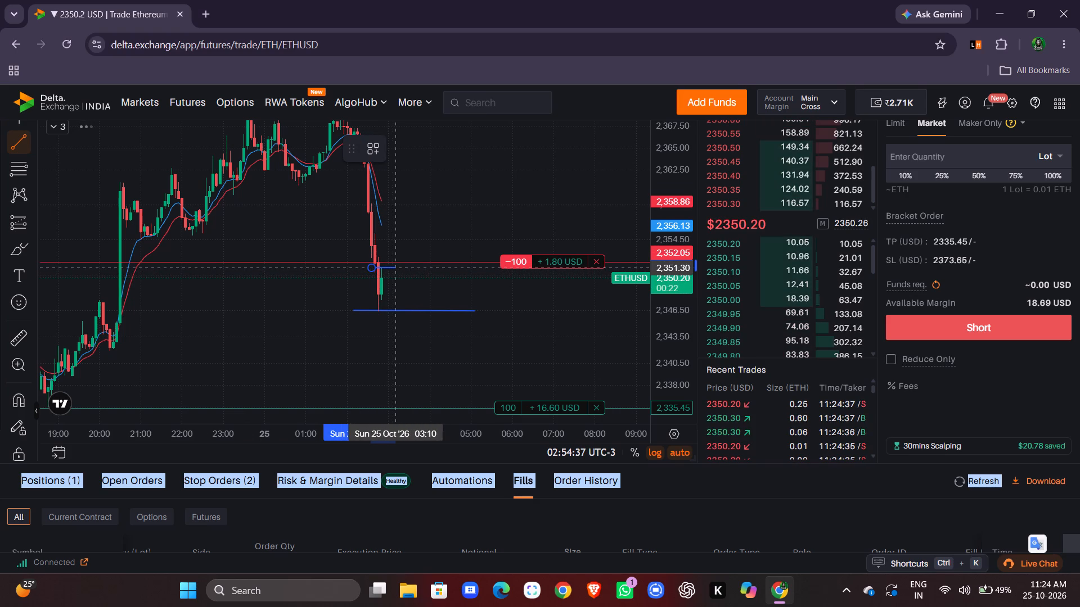
{"action": "left_click_drag", "start_coordinate": [397, 269], "coordinate": [398, 269]}
{"action": "left_click", "coordinate": [398, 269]}
{"action": "left_click", "coordinate": [478, 219]}
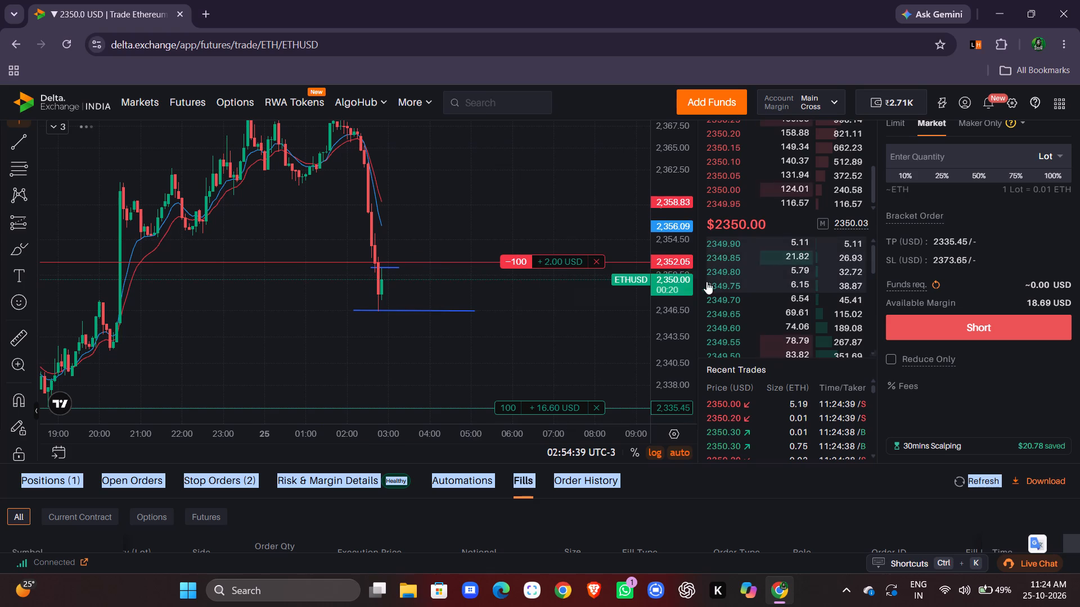
Examine the 5-minute price action around the short's entry and the two drawn lines at an enlarged price scale.
{"action": "left_click_drag", "start_coordinate": [672, 275], "coordinate": [674, 252]}
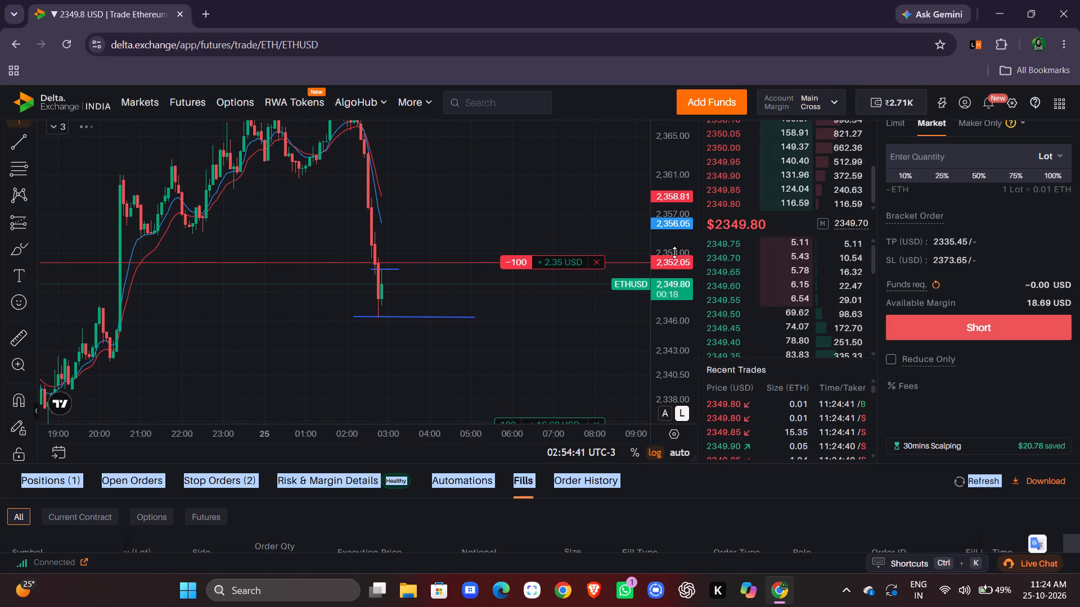
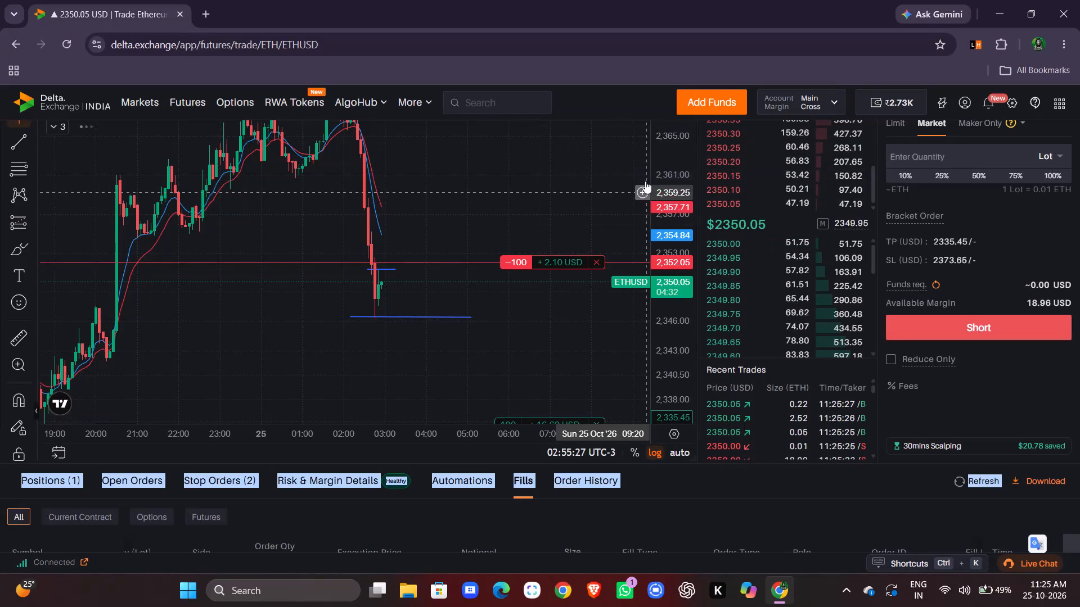
Examine the 5-minute price action between the short's entry and take-profit level, including the two drawn short lines.
{"action": "scroll", "coordinate": [641, 162], "scroll_direction": "up", "scroll_amount": 1}
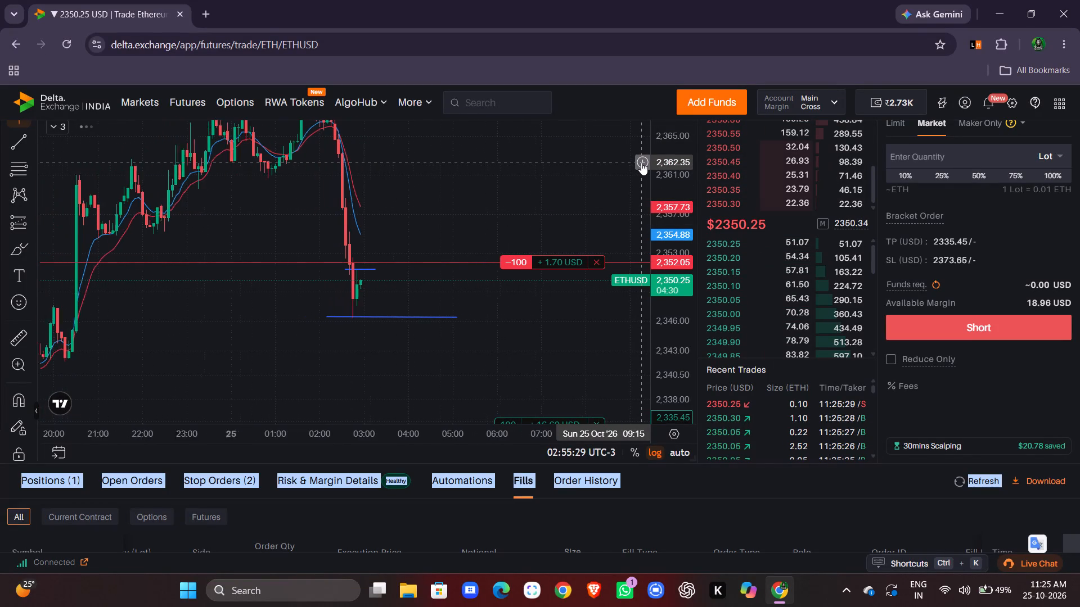
{"action": "left_click_drag", "start_coordinate": [569, 188], "coordinate": [608, 268]}
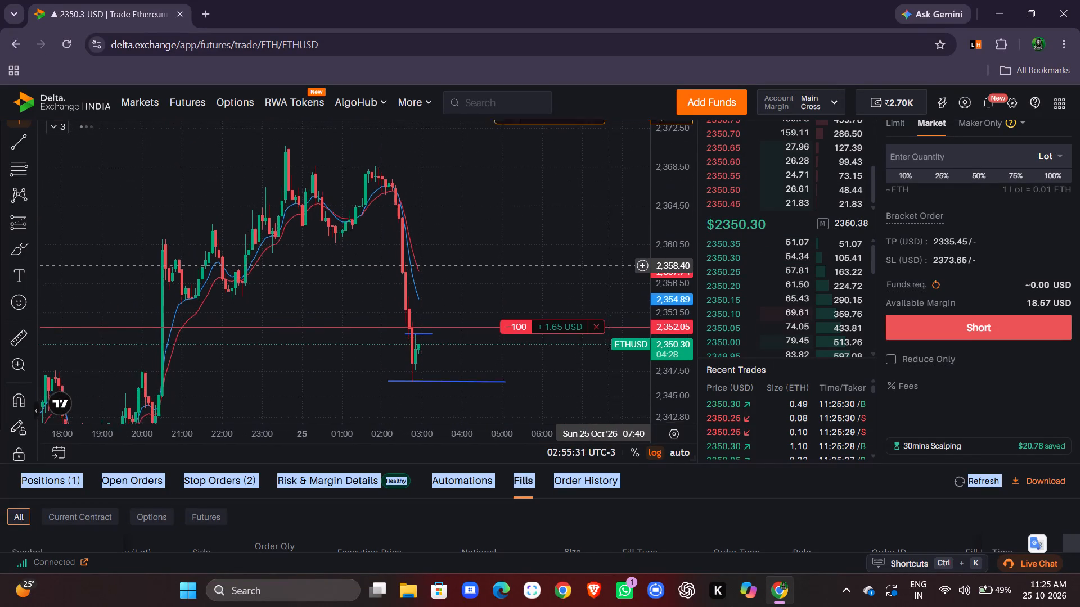
{"action": "left_click_drag", "start_coordinate": [608, 268], "coordinate": [608, 268]}
{"action": "left_click_drag", "start_coordinate": [580, 228], "coordinate": [595, 106]}
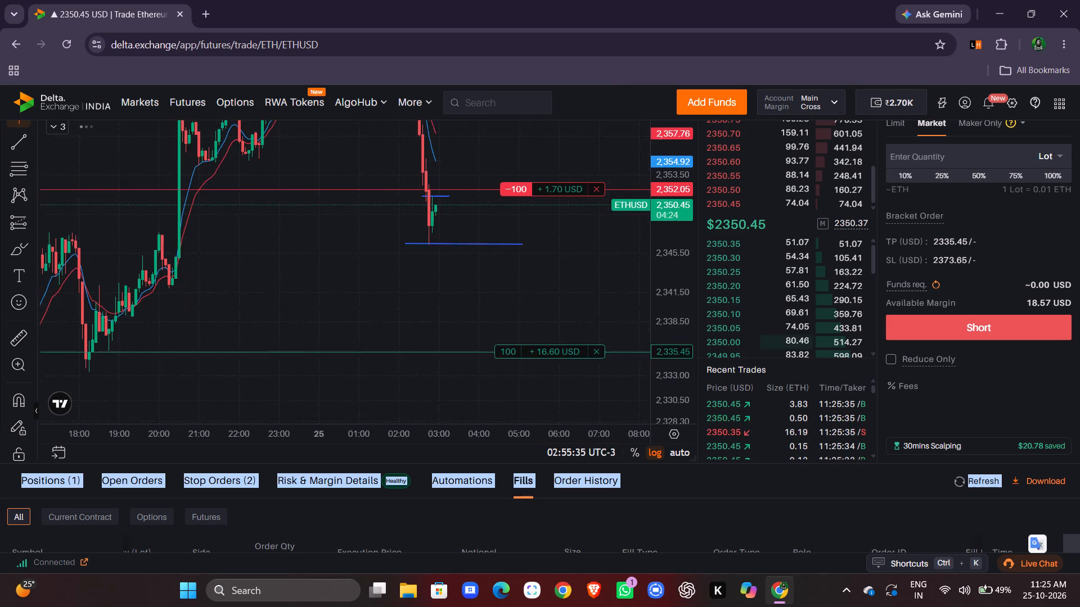
{"action": "left_click_drag", "start_coordinate": [595, 106], "coordinate": [582, 137]}
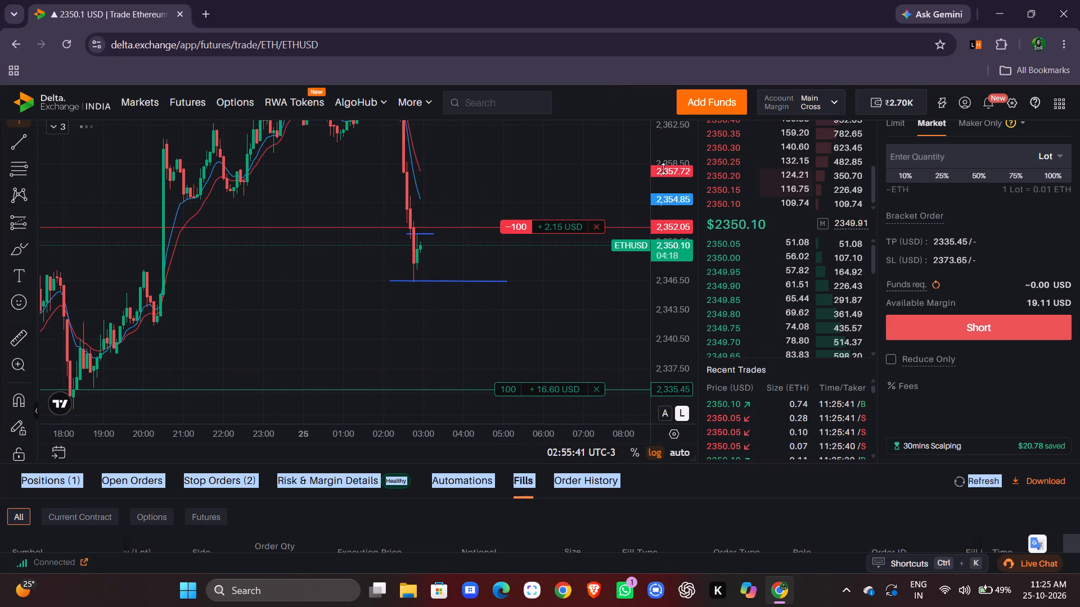
{"action": "left_click_drag", "start_coordinate": [586, 165], "coordinate": [588, 192]}
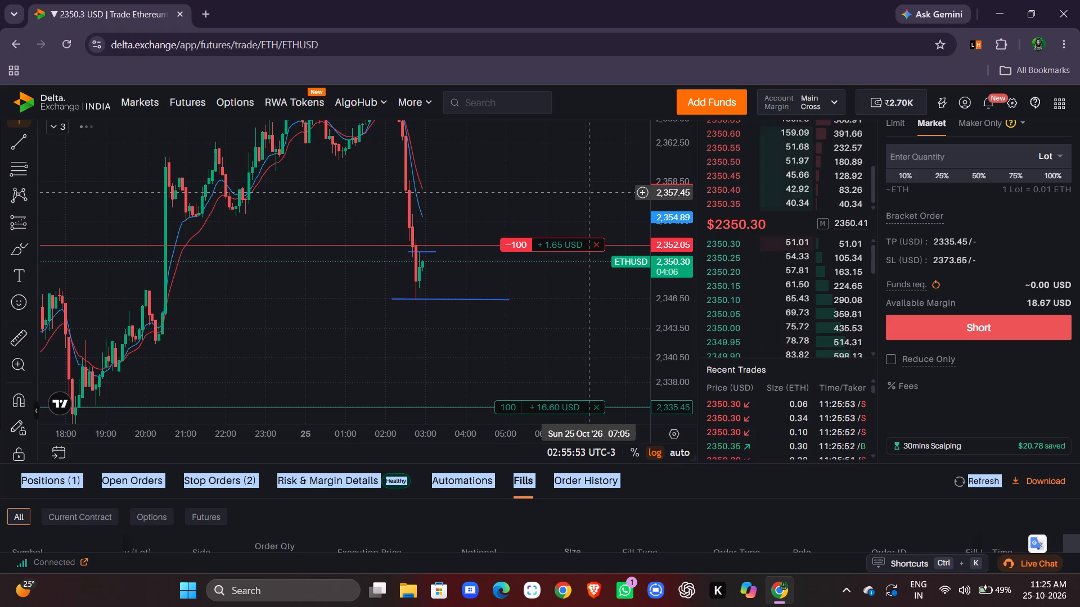
{"action": "left_click_drag", "start_coordinate": [669, 247], "coordinate": [674, 146]}
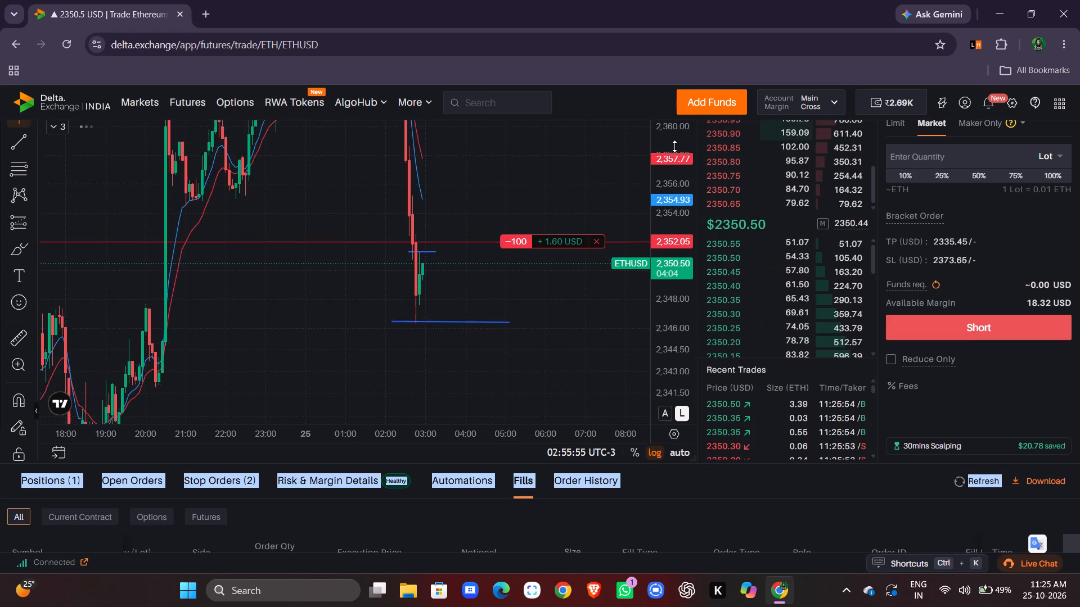
{"action": "left_click_drag", "start_coordinate": [674, 146], "coordinate": [674, 246]}
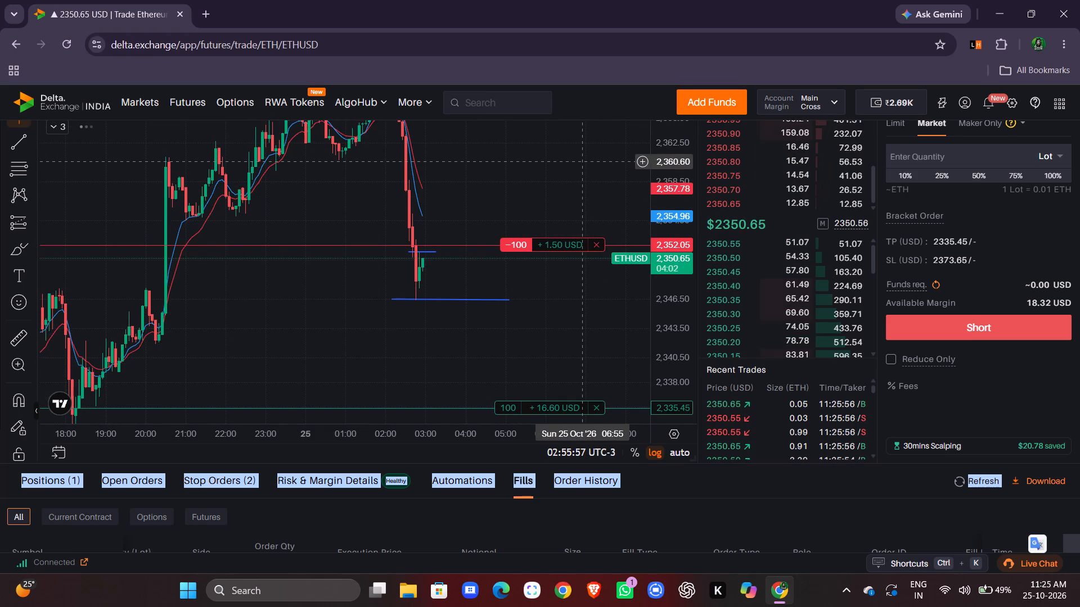
{"action": "scroll", "coordinate": [582, 161], "scroll_direction": "left", "scroll_amount": 3}
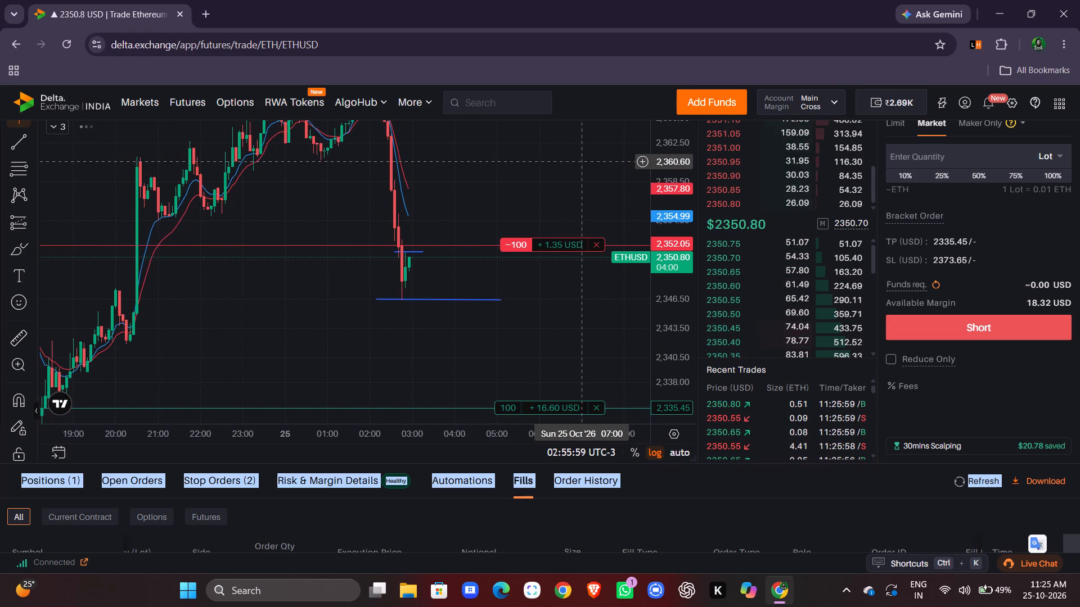
{"action": "left_click_drag", "start_coordinate": [676, 169], "coordinate": [680, 148]}
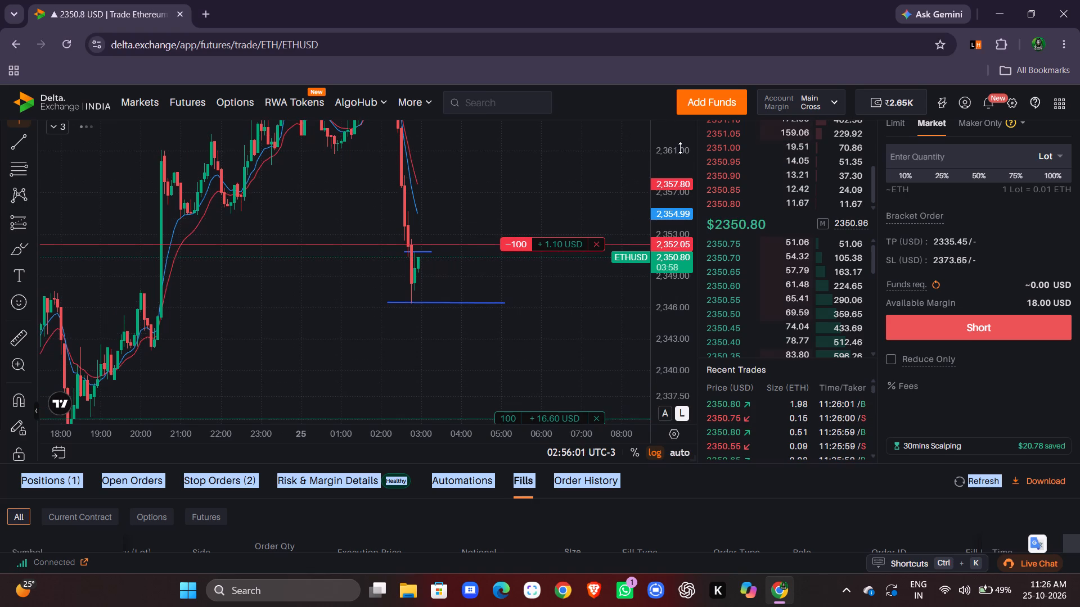
{"action": "left_click_drag", "start_coordinate": [680, 148], "coordinate": [678, 162]}
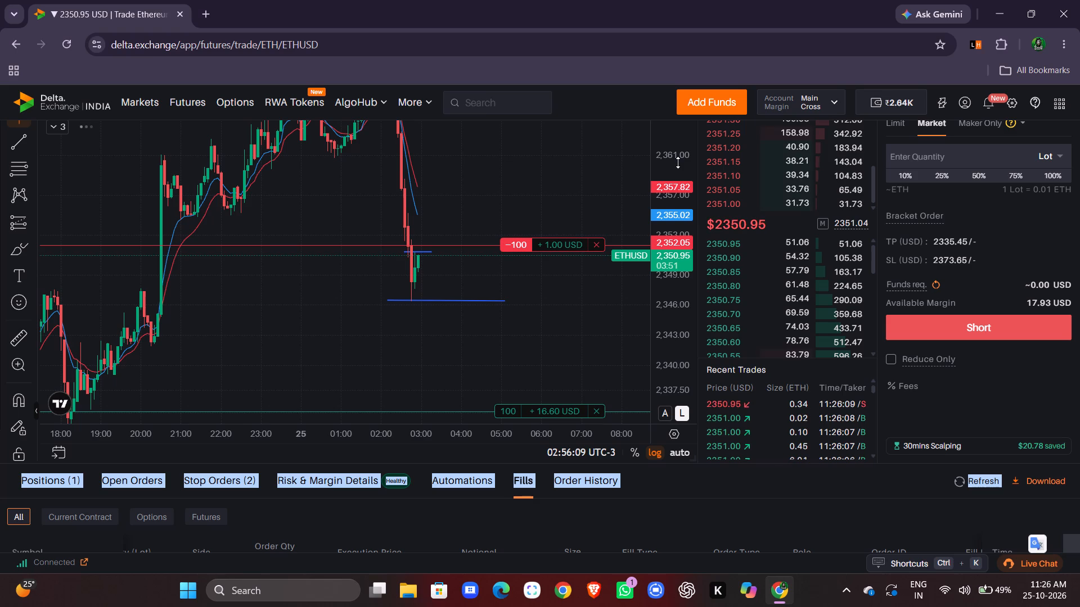
Close the 100-lot ETHUSD short position at market.
{"action": "left_click", "coordinate": [600, 245]}
{"action": "left_click", "coordinate": [483, 240]}
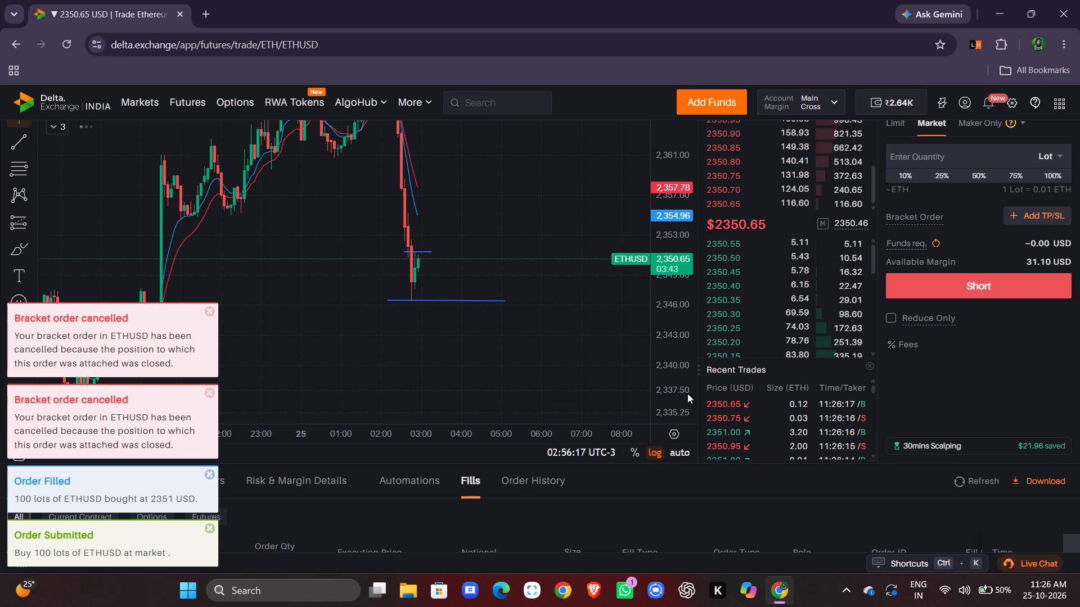
Review the account's fills list, including execution prices, sizes and trading fees.
{"action": "scroll", "coordinate": [813, 536], "scroll_direction": "down", "scroll_amount": 5}
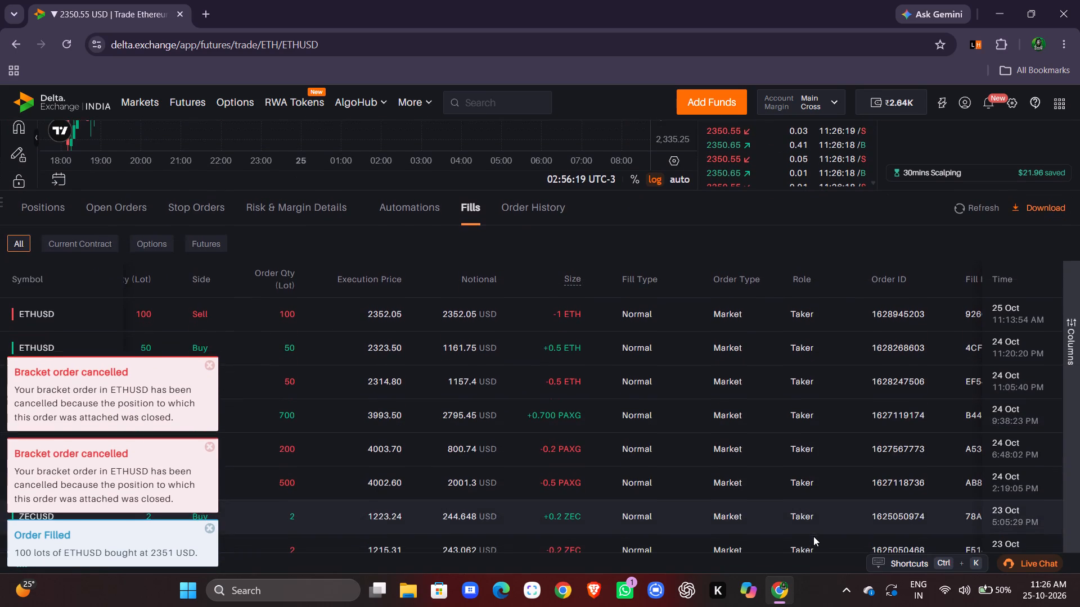
{"action": "scroll", "coordinate": [813, 536], "scroll_direction": "down", "scroll_amount": 1}
{"action": "scroll", "coordinate": [938, 377], "scroll_direction": "left", "scroll_amount": 5}
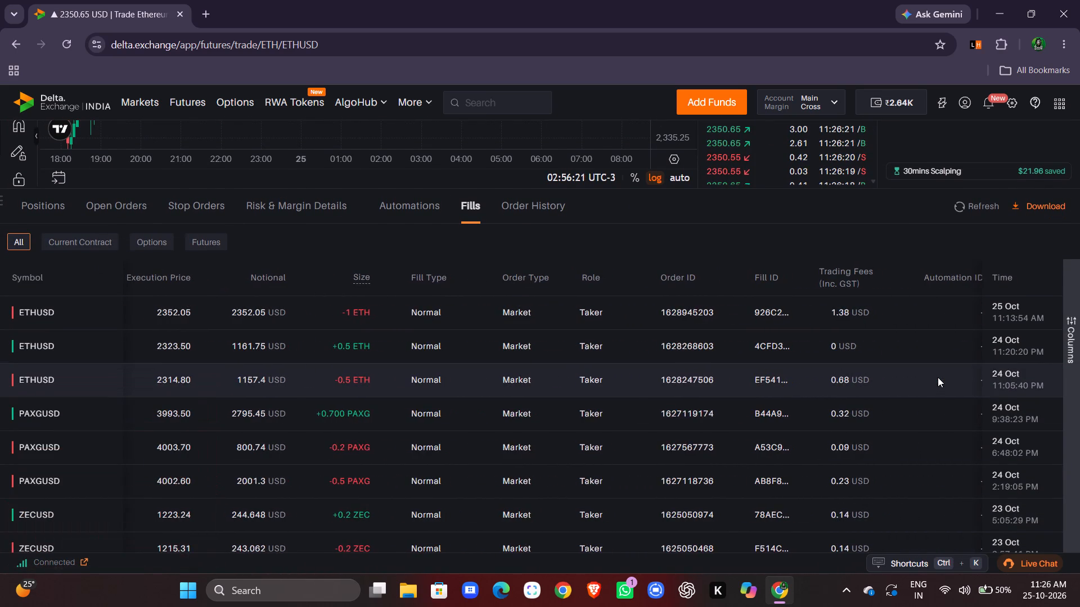
{"action": "scroll", "coordinate": [938, 377], "scroll_direction": "left", "scroll_amount": 2}
{"action": "scroll", "coordinate": [938, 377], "scroll_direction": "right", "scroll_amount": 5}
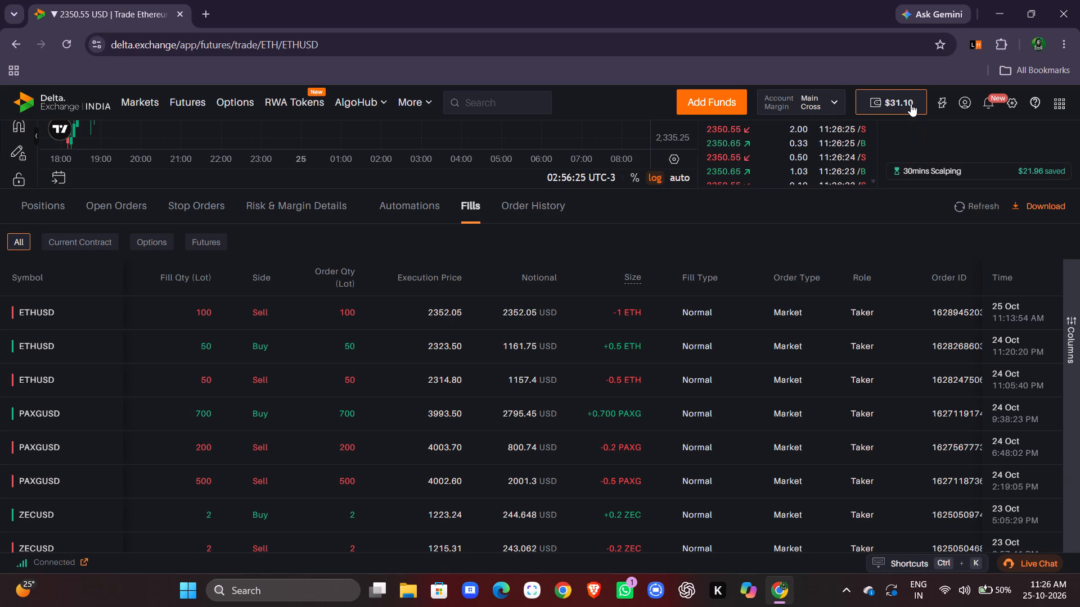
{"action": "scroll", "coordinate": [1054, 135], "scroll_direction": "up", "scroll_amount": 1}
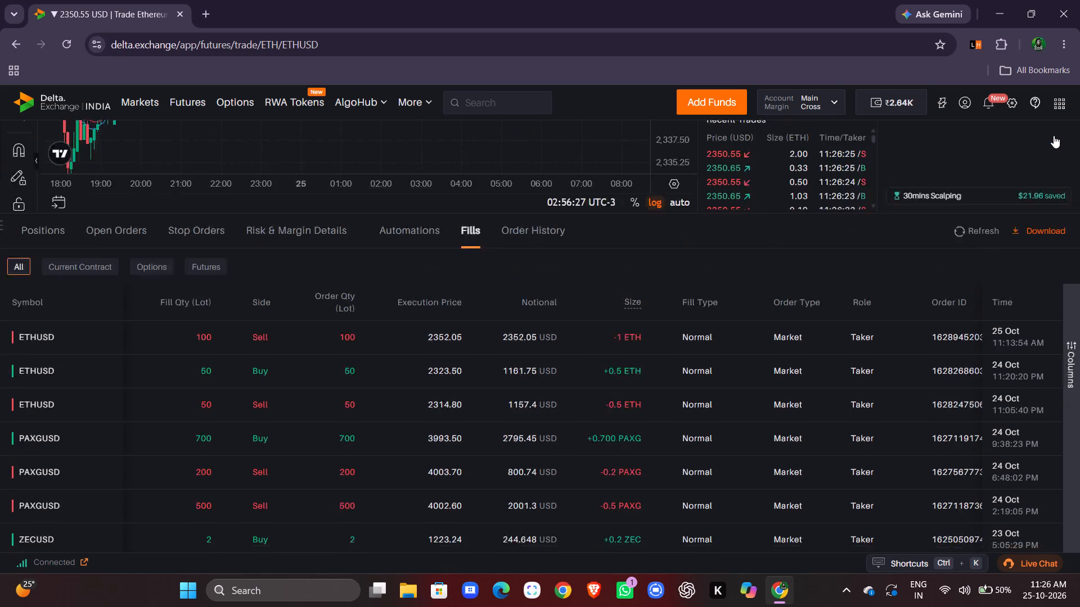
{"action": "scroll", "coordinate": [1054, 135], "scroll_direction": "up", "scroll_amount": 1}
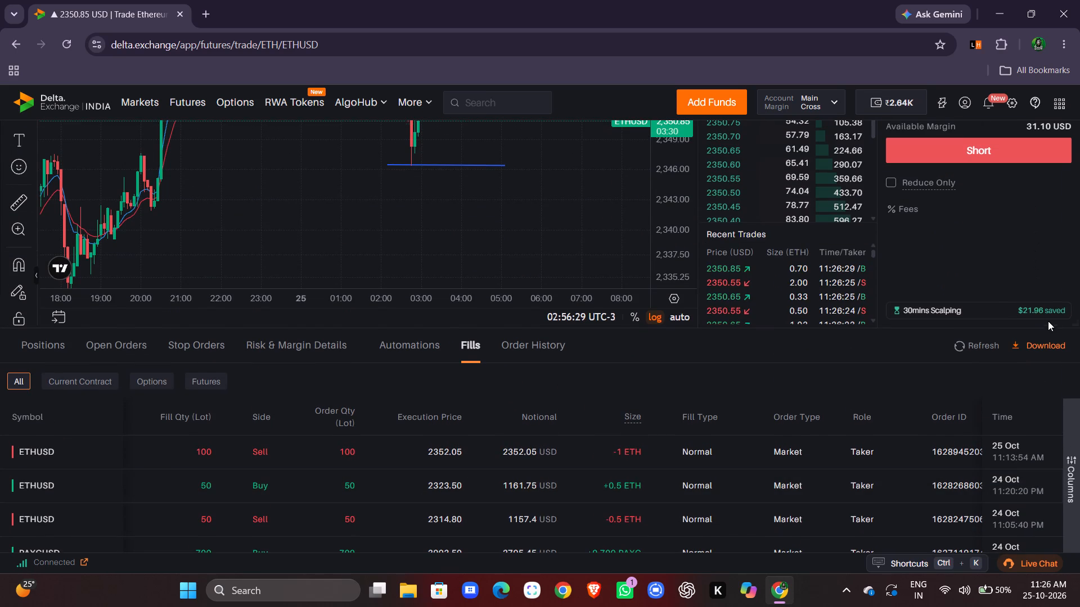
Check the 30-minute scalping offer's closing fee saved on the last trade, and close its details.
{"action": "left_click", "coordinate": [1046, 305]}
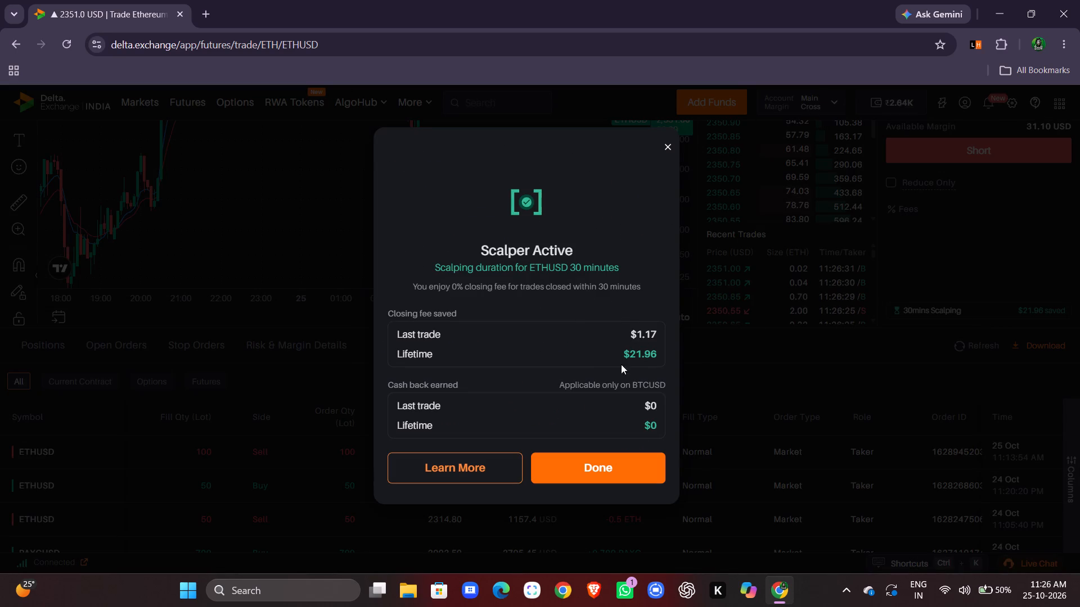
{"action": "left_click_drag", "start_coordinate": [598, 345], "coordinate": [660, 334]}
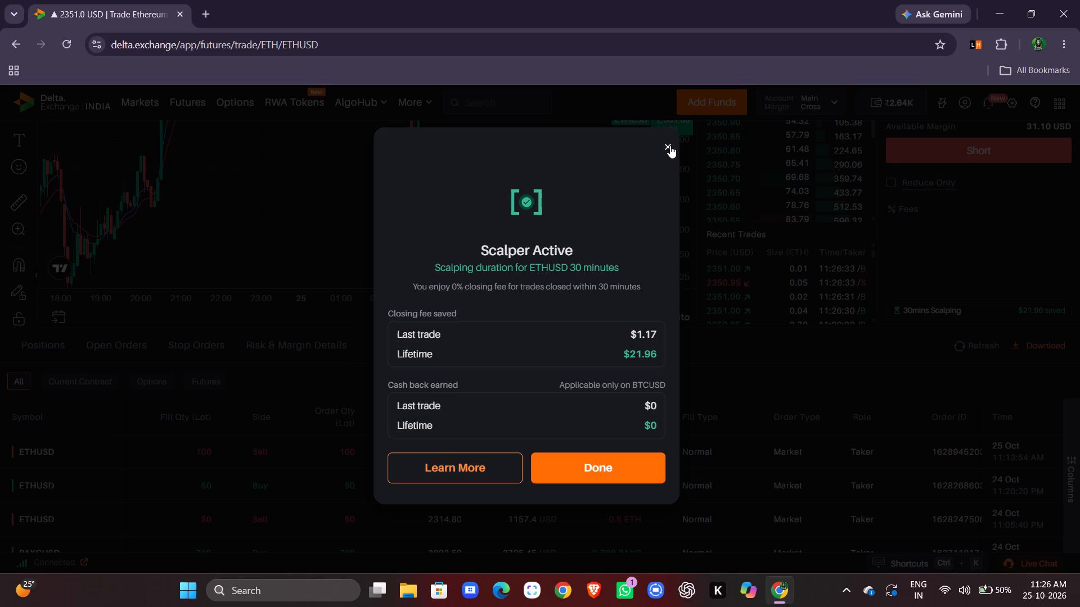
{"action": "left_click", "coordinate": [670, 146]}
Check the trading fees charged on the recent ETHUSD fills.
{"action": "scroll", "coordinate": [946, 491], "scroll_direction": "left", "scroll_amount": 5}
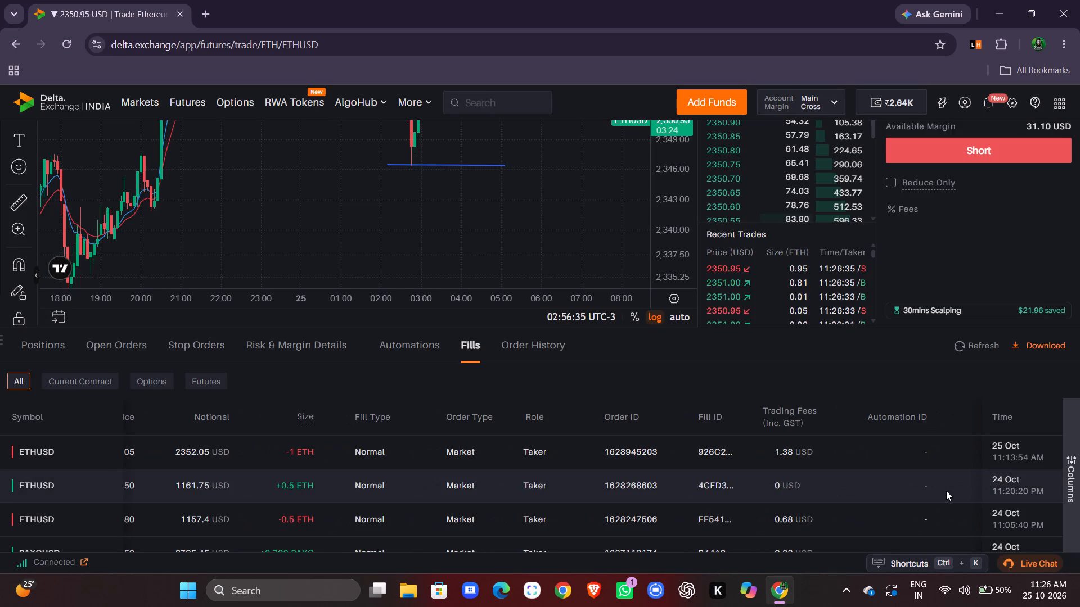
{"action": "scroll", "coordinate": [946, 491], "scroll_direction": "left", "scroll_amount": 1}
{"action": "scroll", "coordinate": [946, 491], "scroll_direction": "right", "scroll_amount": 4}
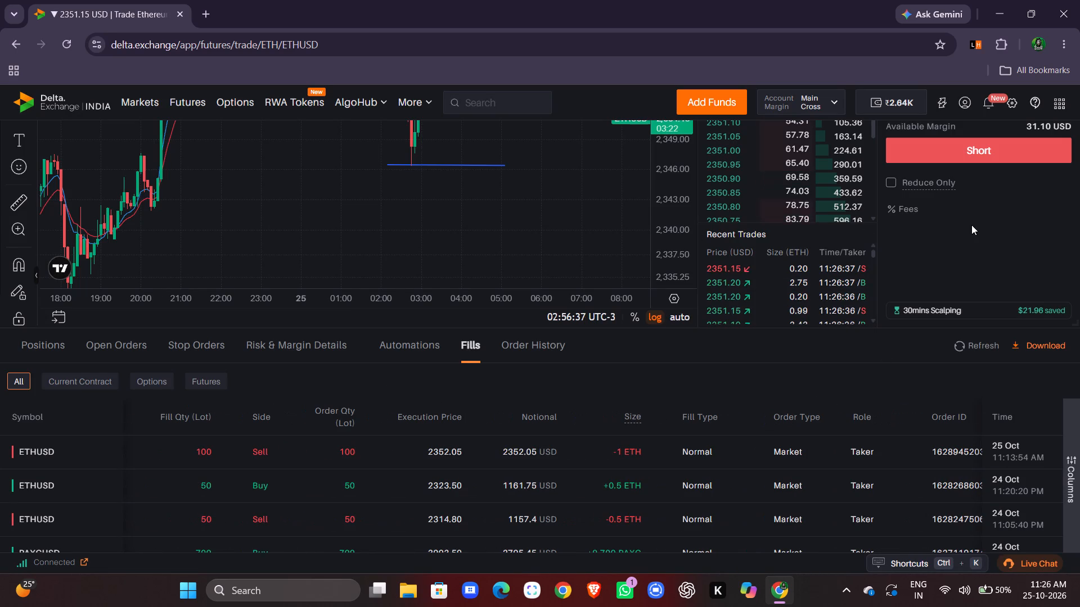
{"action": "left_click", "coordinate": [971, 225]}
{"action": "scroll", "coordinate": [916, 463], "scroll_direction": "left", "scroll_amount": 5}
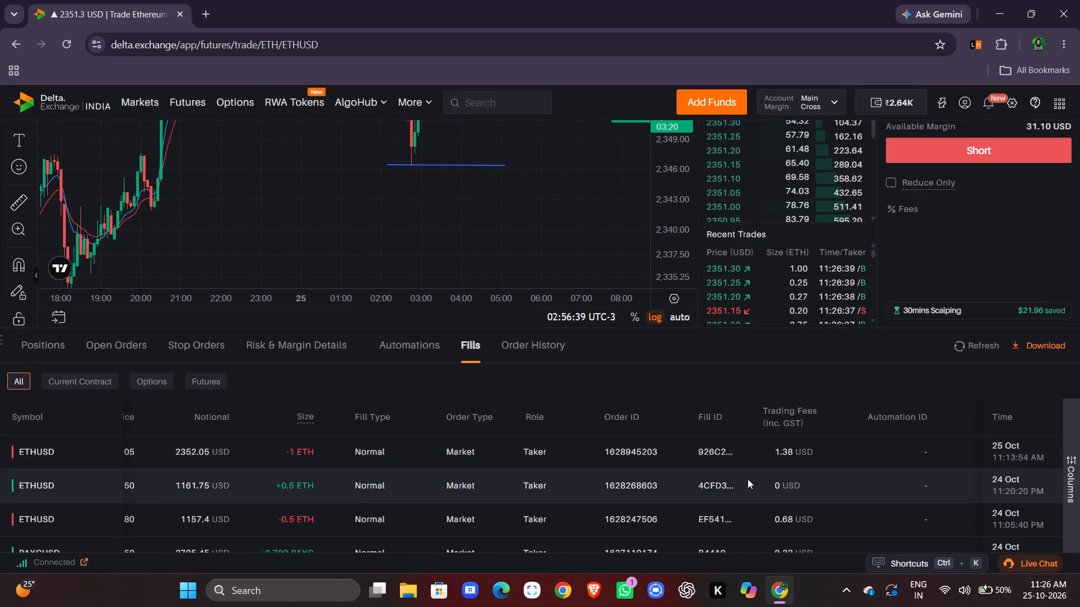
{"action": "scroll", "coordinate": [831, 457], "scroll_direction": "left", "scroll_amount": 2}
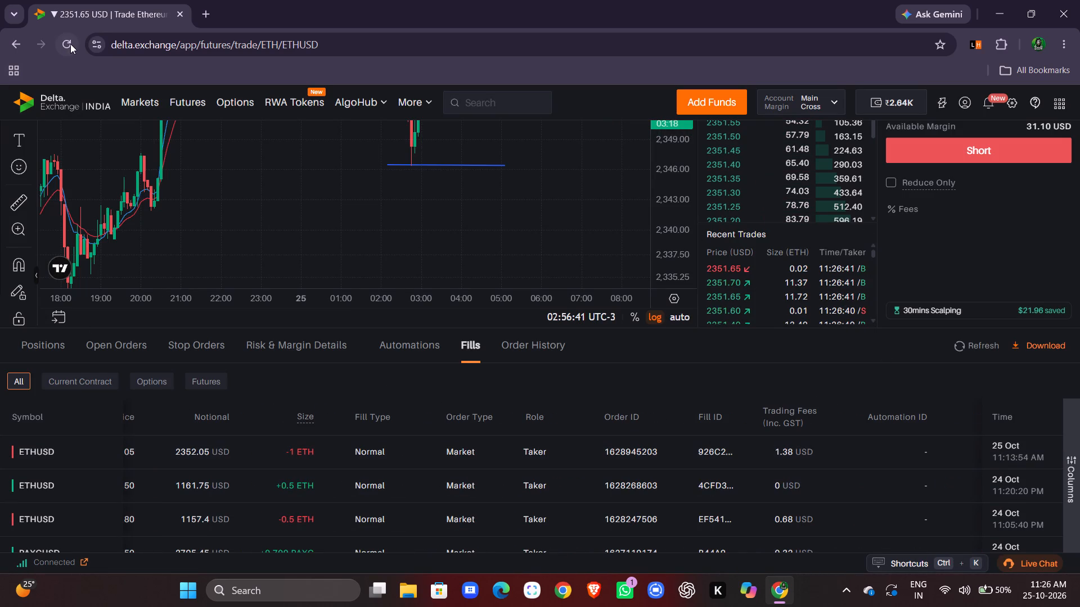
Reload the ETHUSD trading page to refresh the account's fills.
{"action": "left_click", "coordinate": [70, 43]}
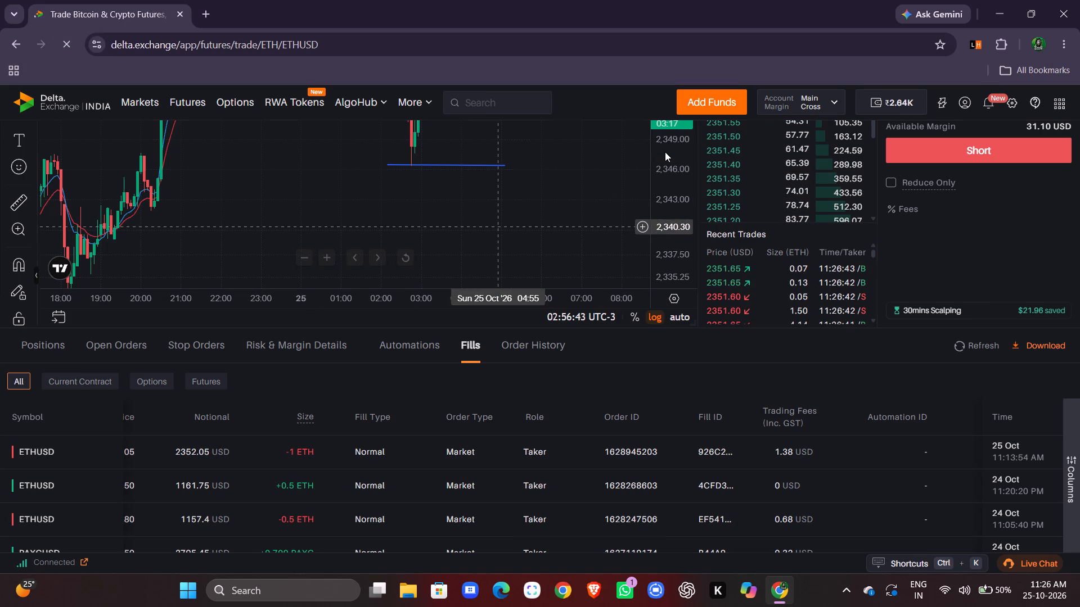
{"action": "left_click", "coordinate": [665, 152]}
{"action": "left_click", "coordinate": [665, 152]}
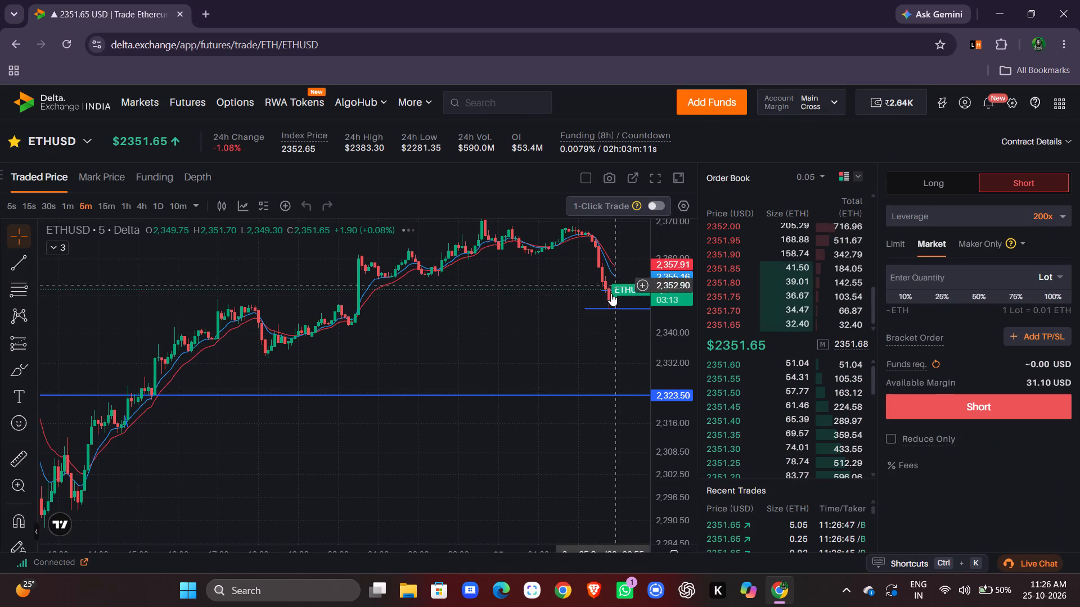
{"action": "scroll", "coordinate": [607, 293], "scroll_direction": "left", "scroll_amount": 2}
{"action": "left_click_drag", "start_coordinate": [672, 223], "coordinate": [676, 247]}
Compare the execution prices, notionals and trading fees of the short's opening sell and closing buy fills.
{"action": "scroll", "coordinate": [942, 491], "scroll_direction": "down", "scroll_amount": 1}
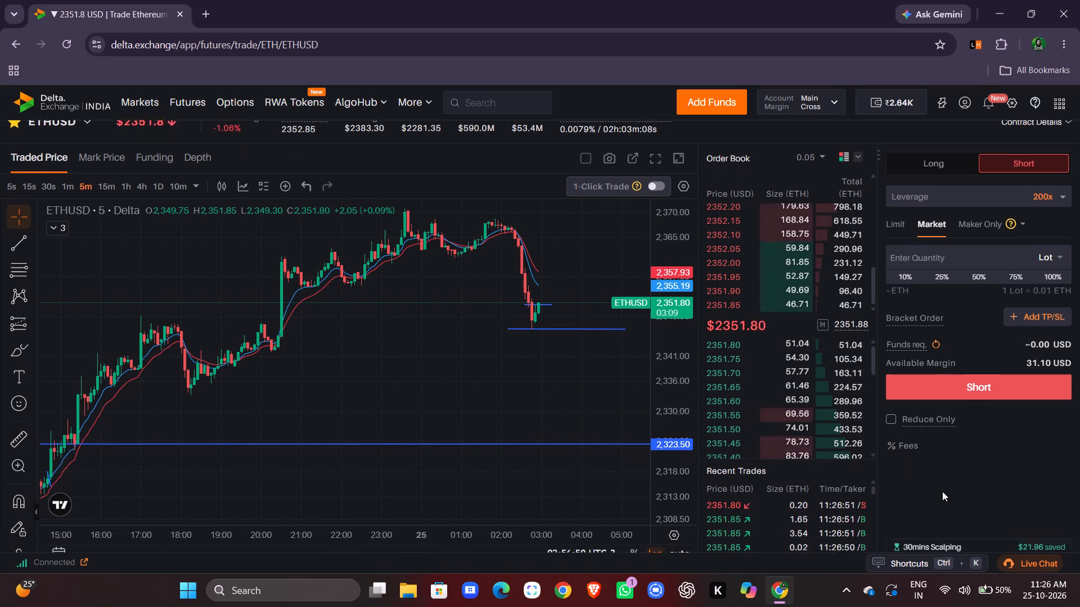
{"action": "scroll", "coordinate": [942, 491], "scroll_direction": "down", "scroll_amount": 4}
{"action": "scroll", "coordinate": [1002, 453], "scroll_direction": "left", "scroll_amount": 3}
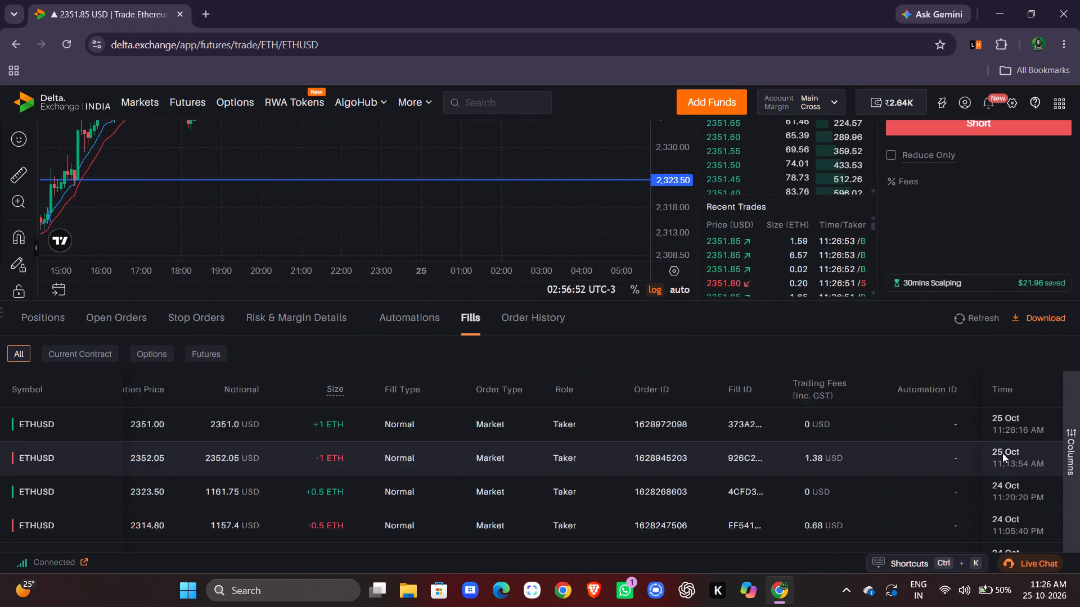
{"action": "scroll", "coordinate": [1002, 453], "scroll_direction": "left", "scroll_amount": 2}
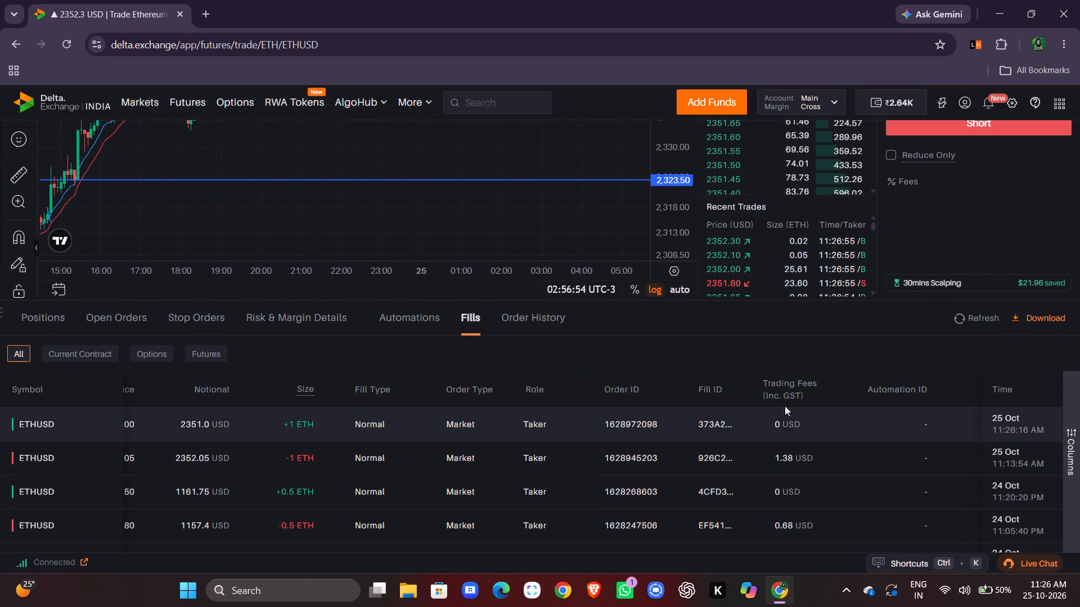
{"action": "left_click_drag", "start_coordinate": [837, 461], "coordinate": [645, 456]}
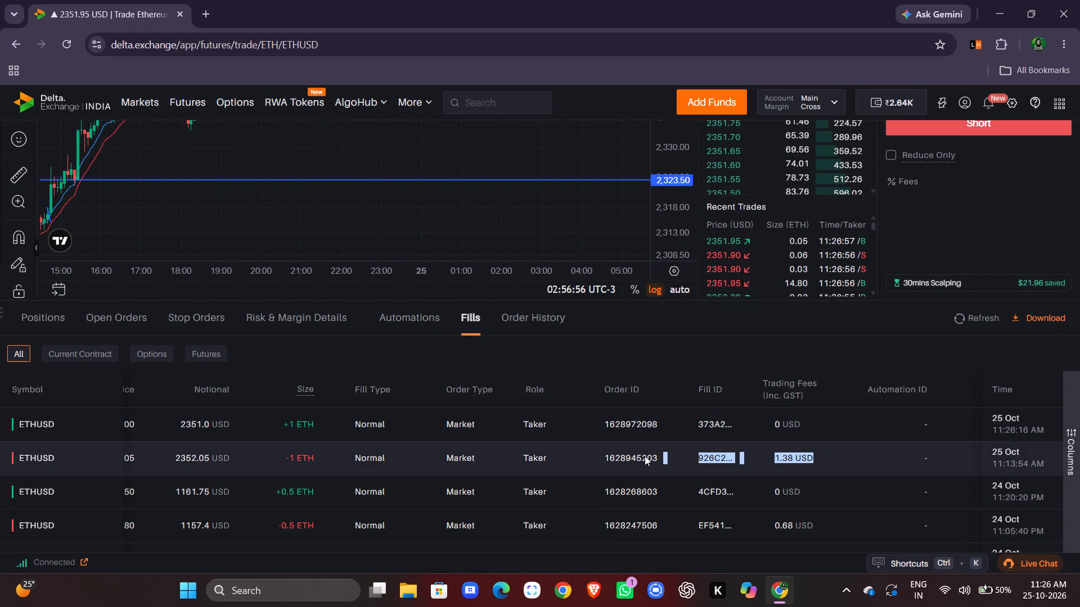
{"action": "left_click_drag", "start_coordinate": [645, 456], "coordinate": [459, 484]}
{"action": "left_click", "coordinate": [636, 441]}
{"action": "scroll", "coordinate": [636, 441], "scroll_direction": "right", "scroll_amount": 2}
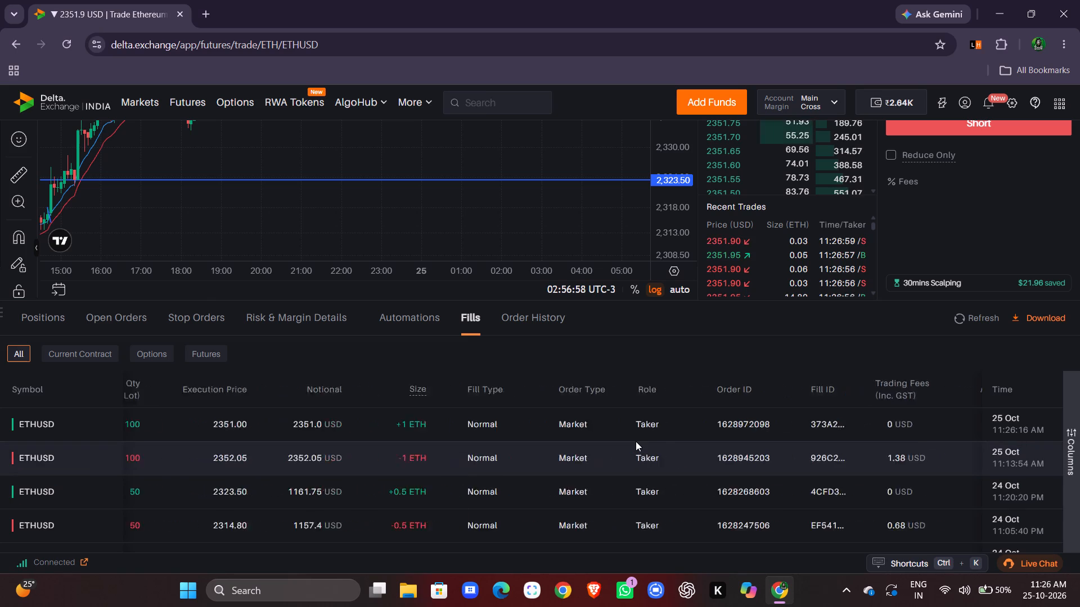
{"action": "scroll", "coordinate": [636, 441], "scroll_direction": "right", "scroll_amount": 2}
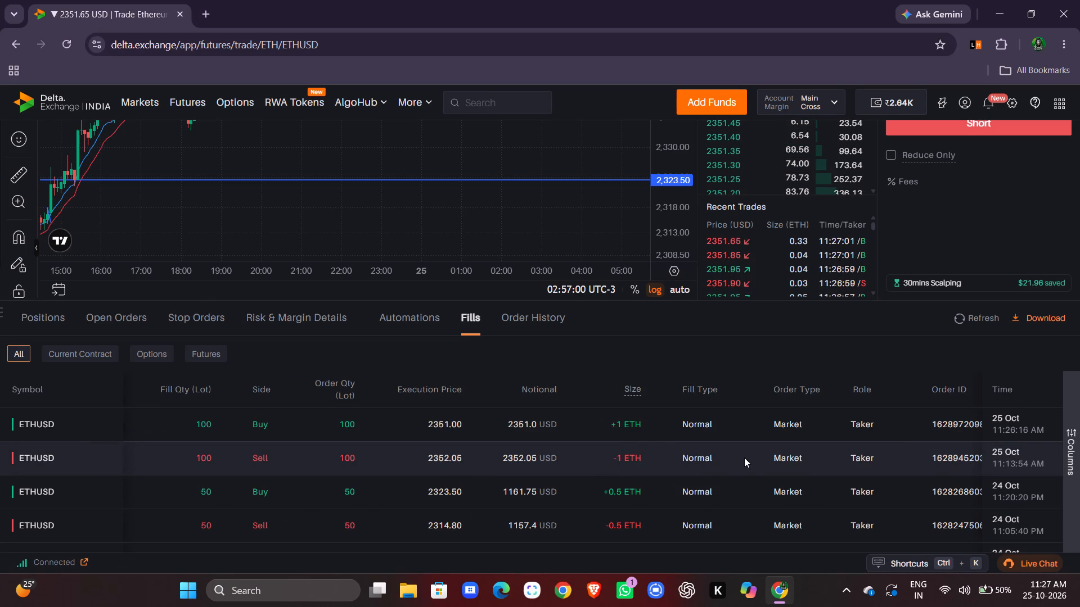
{"action": "scroll", "coordinate": [744, 457], "scroll_direction": "right", "scroll_amount": 1}
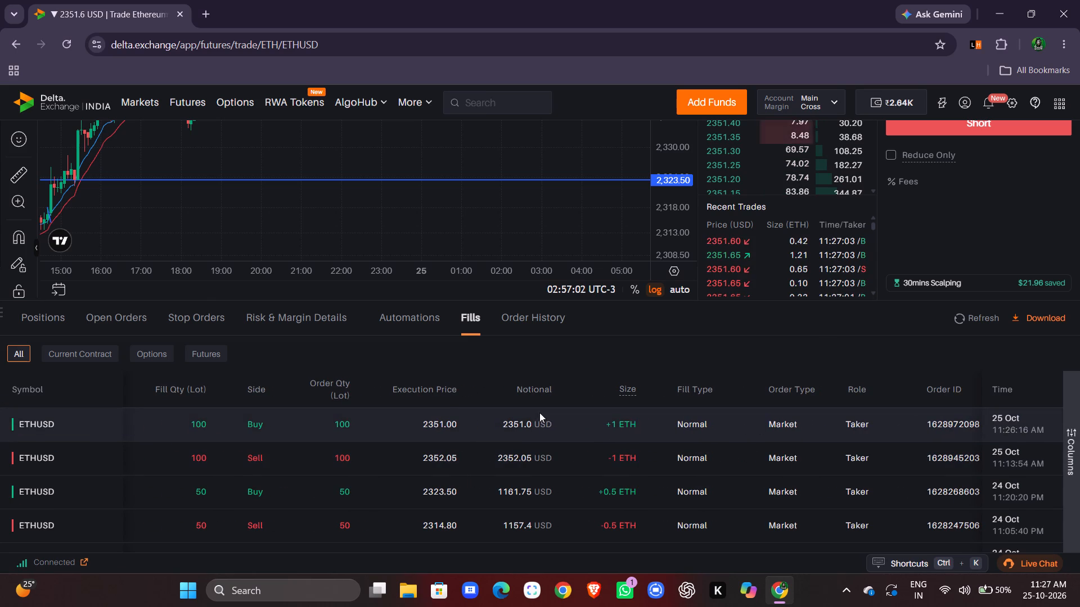
{"action": "scroll", "coordinate": [578, 430], "scroll_direction": "left", "scroll_amount": 3}
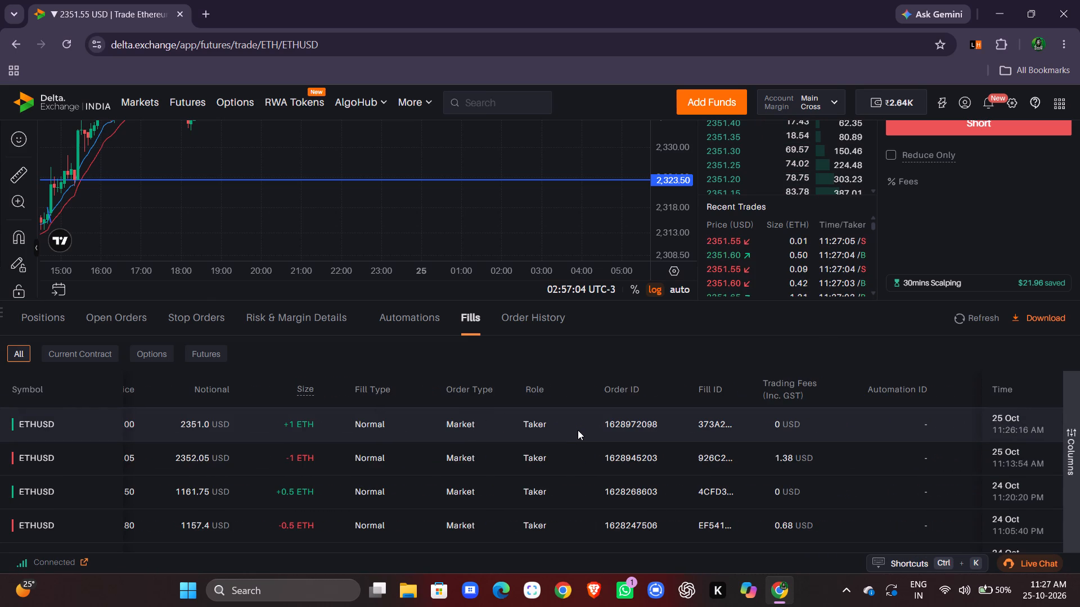
{"action": "scroll", "coordinate": [578, 430], "scroll_direction": "left", "scroll_amount": 1}
{"action": "scroll", "coordinate": [766, 414], "scroll_direction": "left", "scroll_amount": 1}
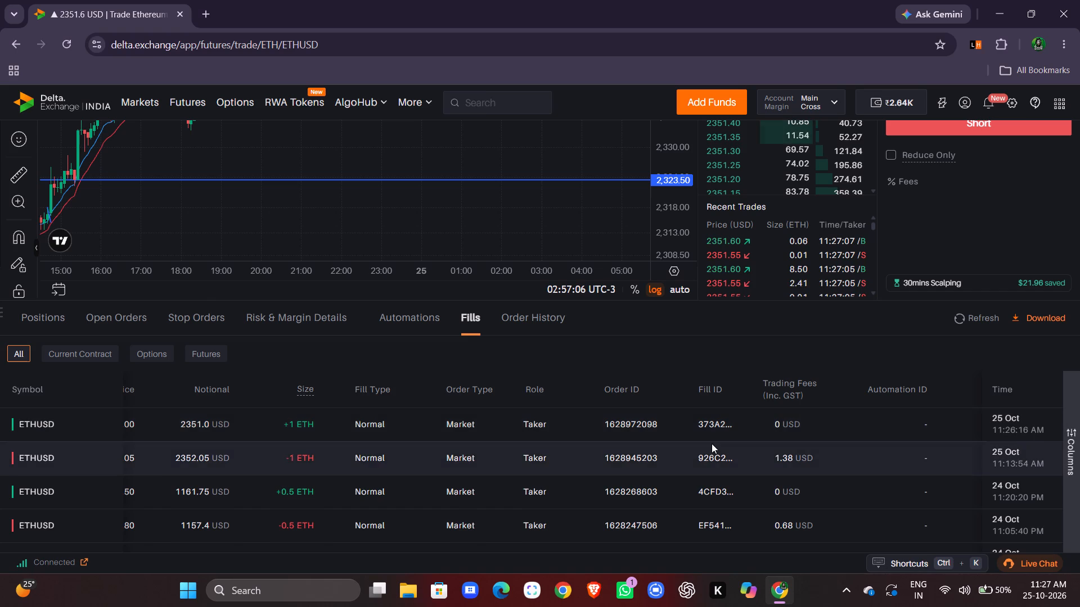
{"action": "scroll", "coordinate": [712, 443], "scroll_direction": "left", "scroll_amount": 1}
Open the order history and check the cashflow and realized PnL of the latest ETHUSD orders.
{"action": "left_click", "coordinate": [522, 317]}
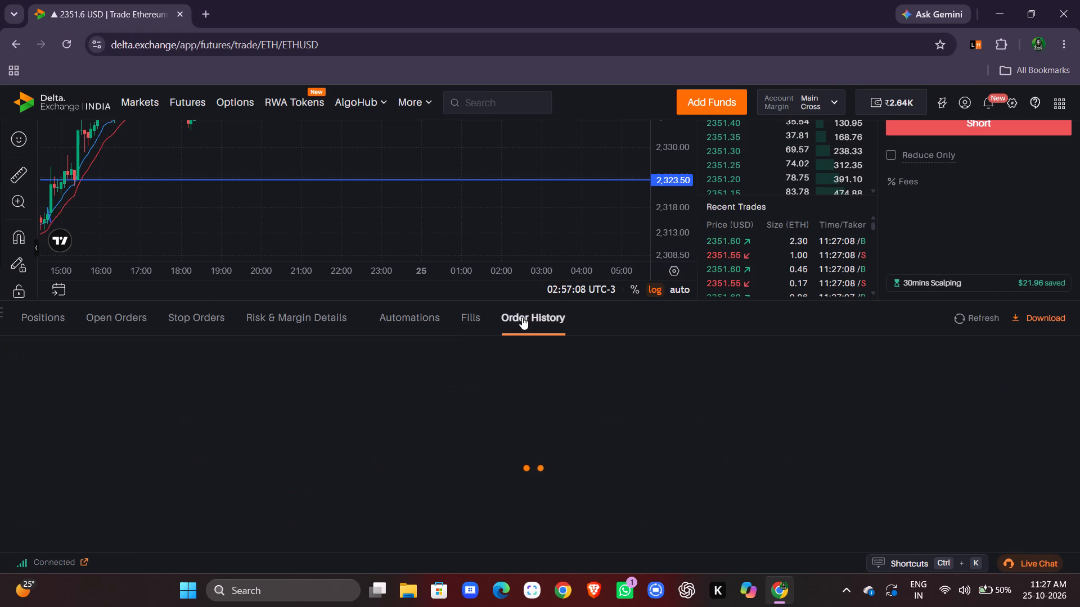
{"action": "scroll", "coordinate": [820, 452], "scroll_direction": "left", "scroll_amount": 4}
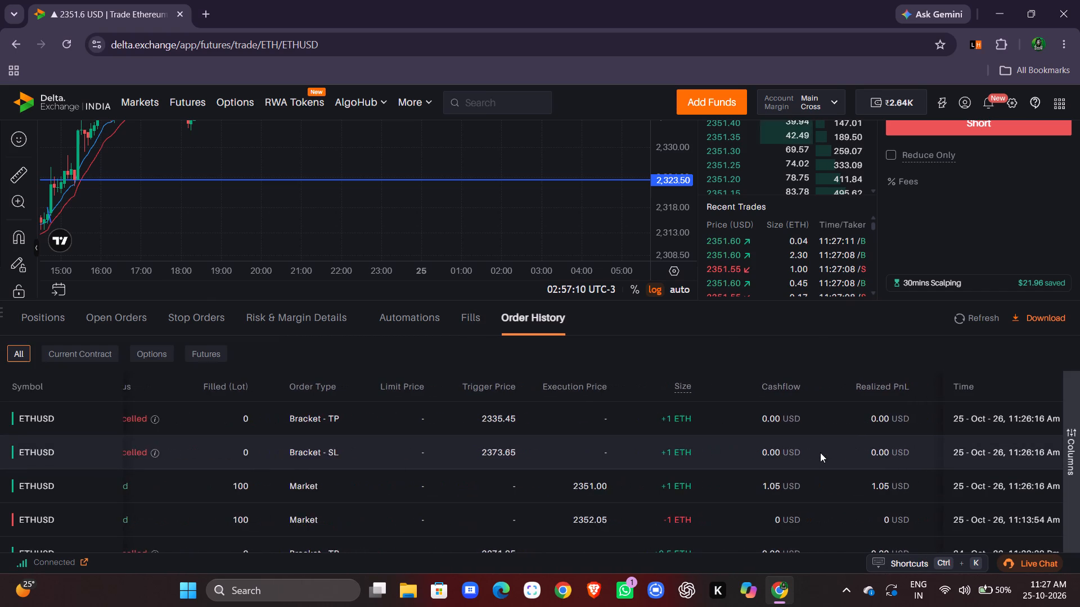
Examine the trading fees, realized PnL and net PnL of the latest ETHUSD opening and closing orders in the order history.
{"action": "scroll", "coordinate": [820, 452], "scroll_direction": "left", "scroll_amount": 2}
{"action": "scroll", "coordinate": [877, 426], "scroll_direction": "left", "scroll_amount": 3}
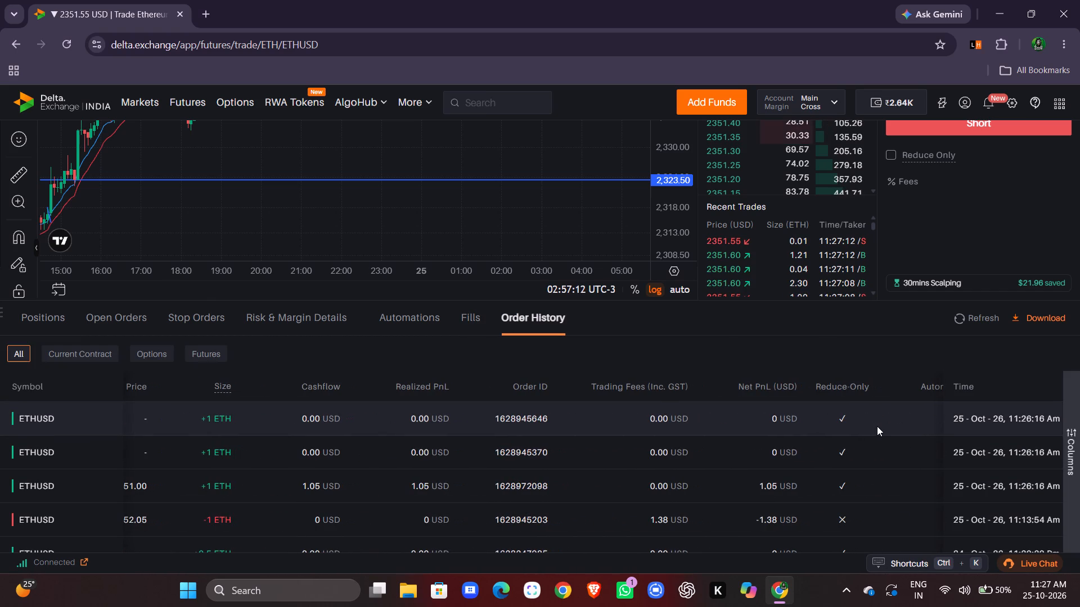
{"action": "scroll", "coordinate": [646, 474], "scroll_direction": "right", "scroll_amount": 1}
{"action": "scroll", "coordinate": [396, 484], "scroll_direction": "right", "scroll_amount": 3}
{"action": "scroll", "coordinate": [647, 461], "scroll_direction": "left", "scroll_amount": 1}
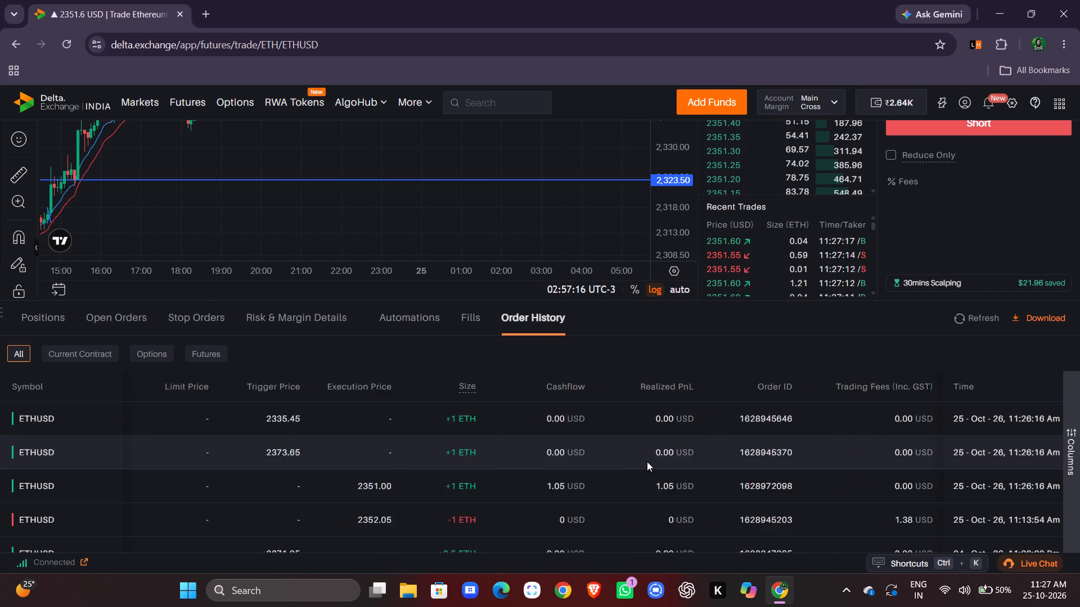
{"action": "scroll", "coordinate": [647, 461], "scroll_direction": "left", "scroll_amount": 2}
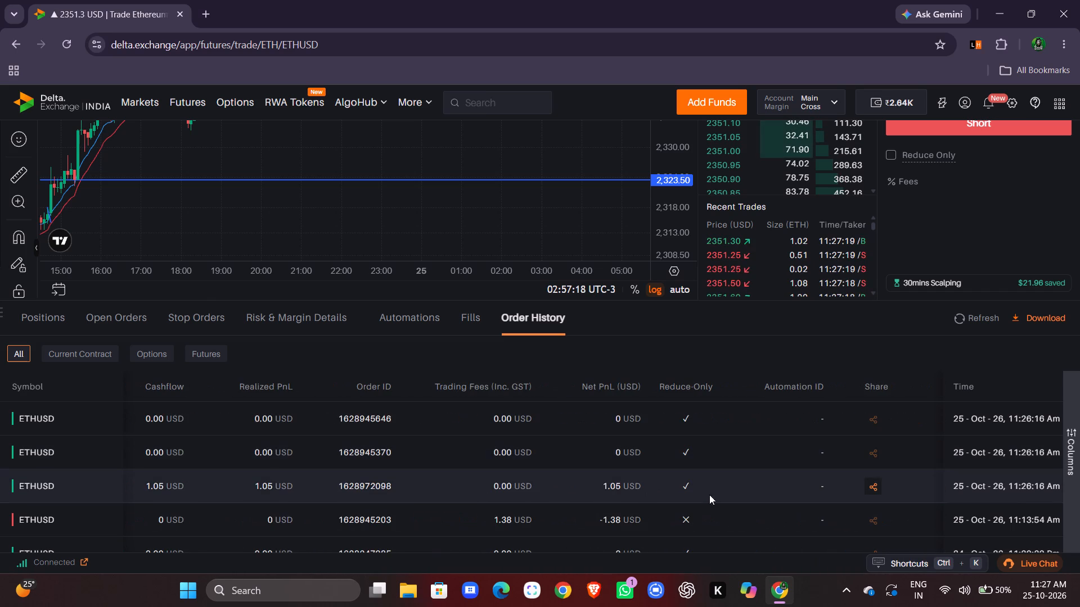
{"action": "scroll", "coordinate": [677, 489], "scroll_direction": "right", "scroll_amount": 1}
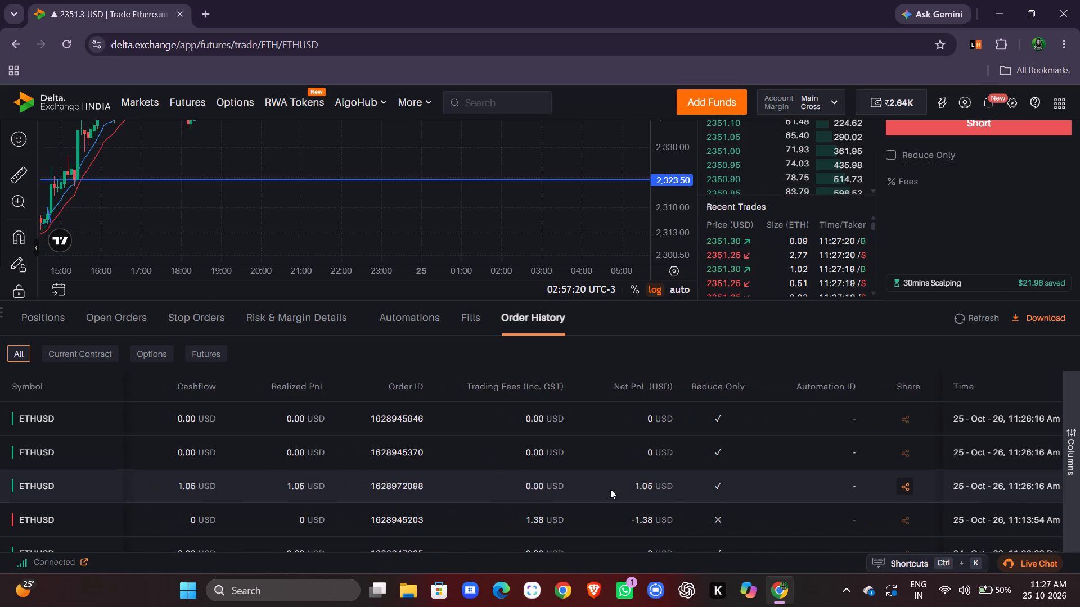
{"action": "left_click_drag", "start_coordinate": [610, 489], "coordinate": [696, 491]}
{"action": "left_click", "coordinate": [768, 491]}
{"action": "scroll", "coordinate": [768, 491], "scroll_direction": "right", "scroll_amount": 1}
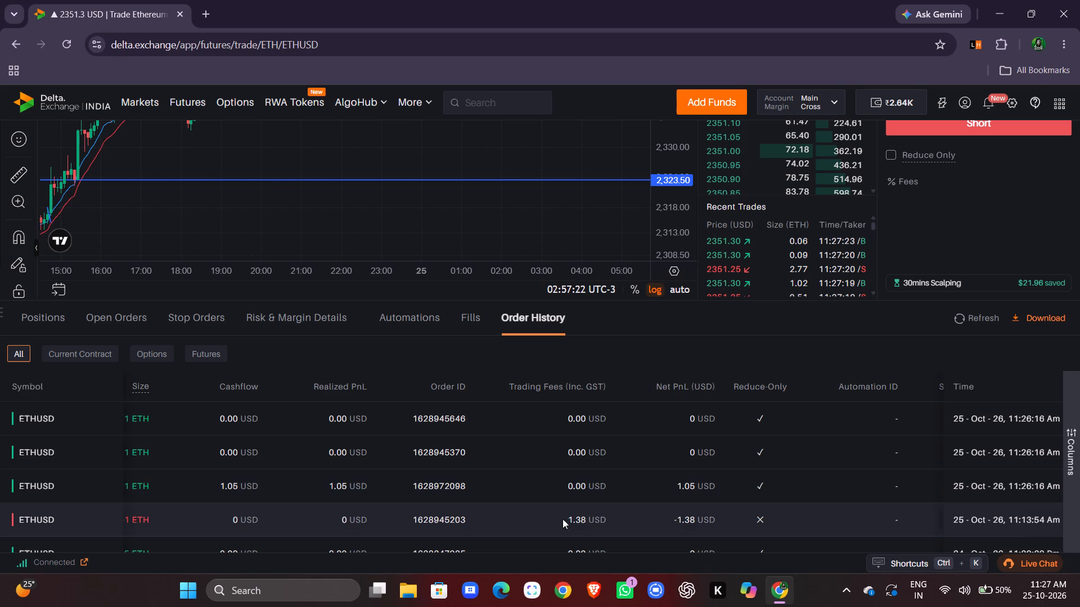
{"action": "scroll", "coordinate": [589, 494], "scroll_direction": "right", "scroll_amount": 3}
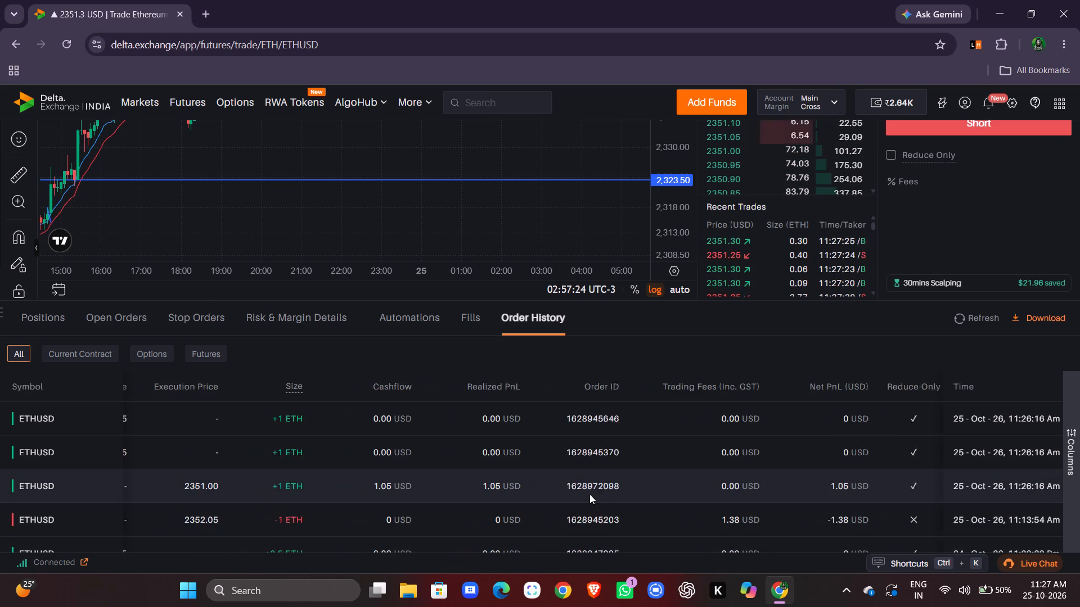
{"action": "scroll", "coordinate": [589, 494], "scroll_direction": "right", "scroll_amount": 1}
{"action": "left_click_drag", "start_coordinate": [463, 497], "coordinate": [539, 497]}
{"action": "left_click", "coordinate": [671, 484]}
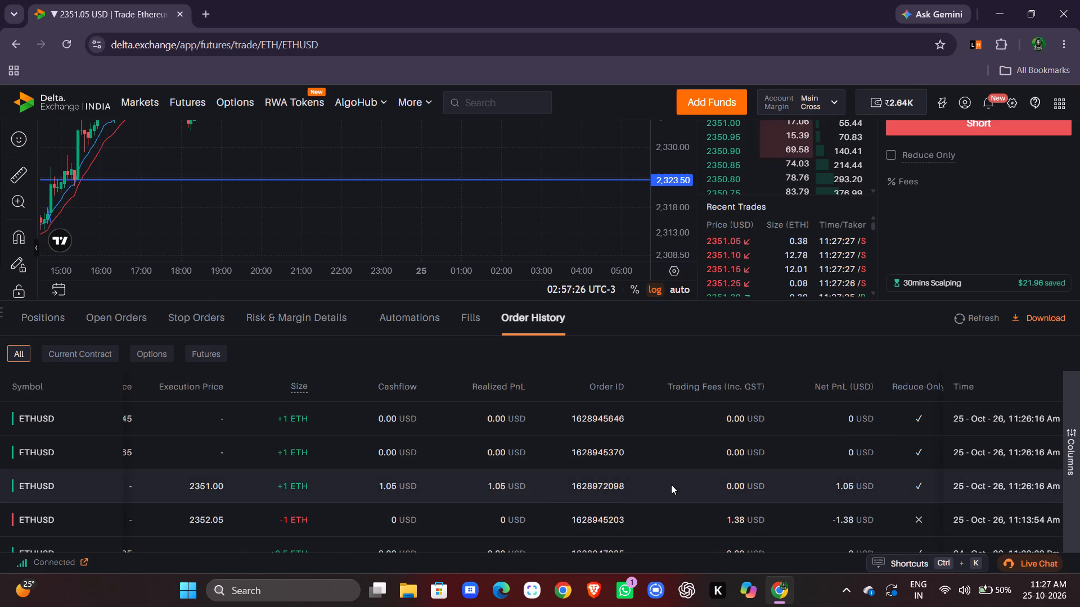
{"action": "scroll", "coordinate": [671, 484], "scroll_direction": "left", "scroll_amount": 1}
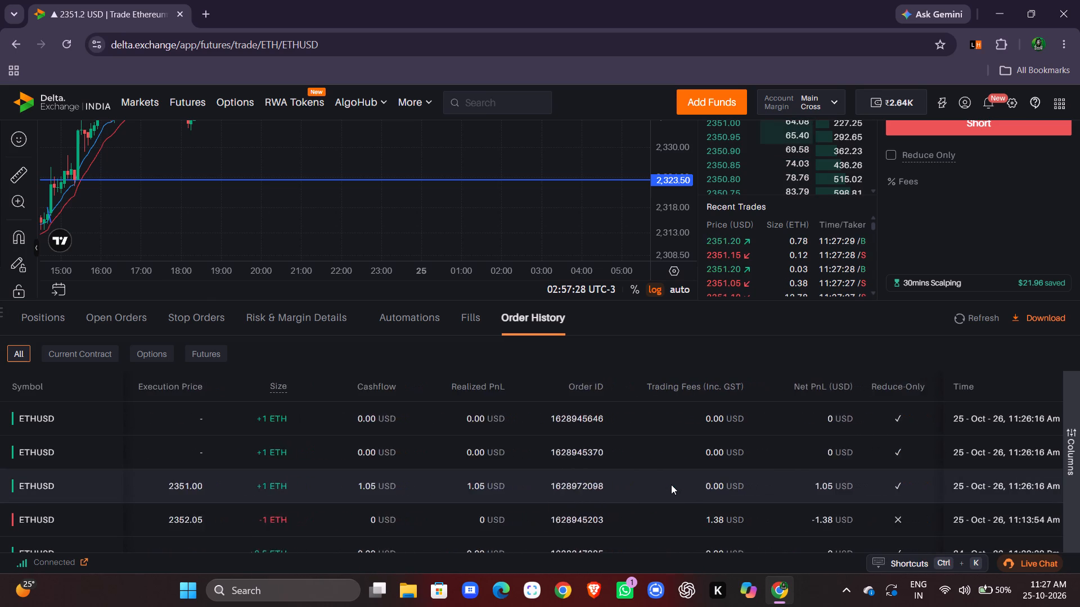
{"action": "scroll", "coordinate": [671, 484], "scroll_direction": "left", "scroll_amount": 2}
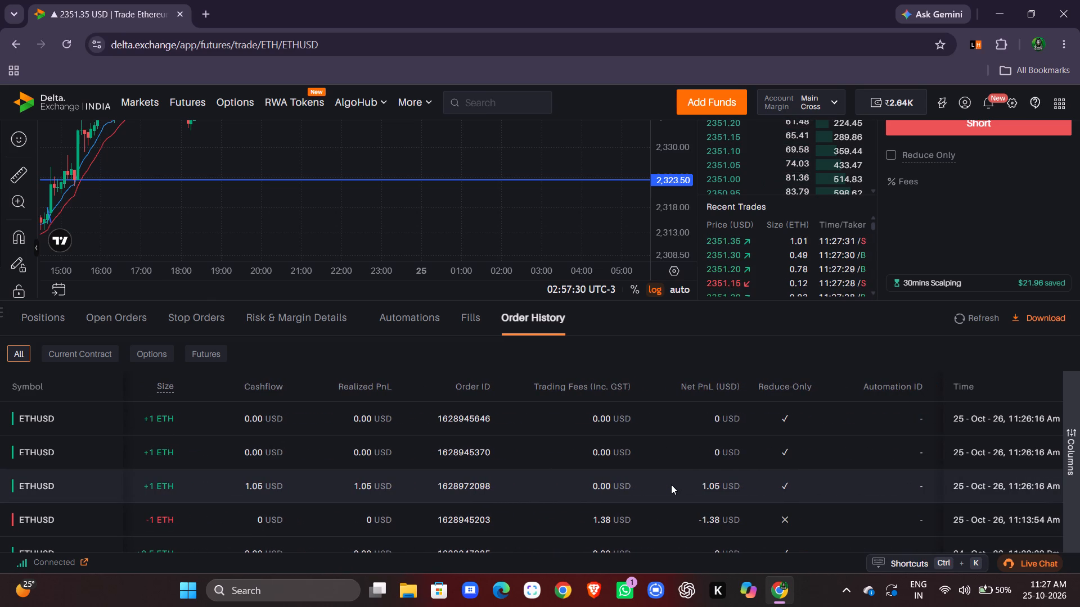
{"action": "left_click_drag", "start_coordinate": [766, 478], "coordinate": [659, 490]}
{"action": "left_click", "coordinate": [850, 479]}
{"action": "scroll", "coordinate": [850, 479], "scroll_direction": "up", "scroll_amount": 1}
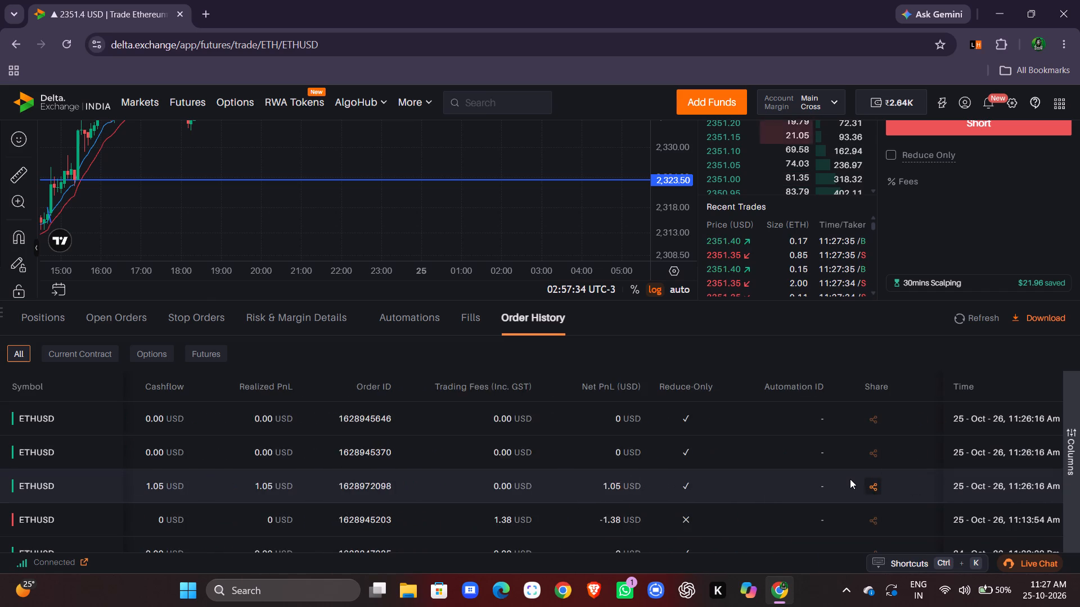
{"action": "scroll", "coordinate": [850, 479], "scroll_direction": "up", "scroll_amount": 1}
{"action": "scroll", "coordinate": [996, 257], "scroll_direction": "up", "scroll_amount": 4}
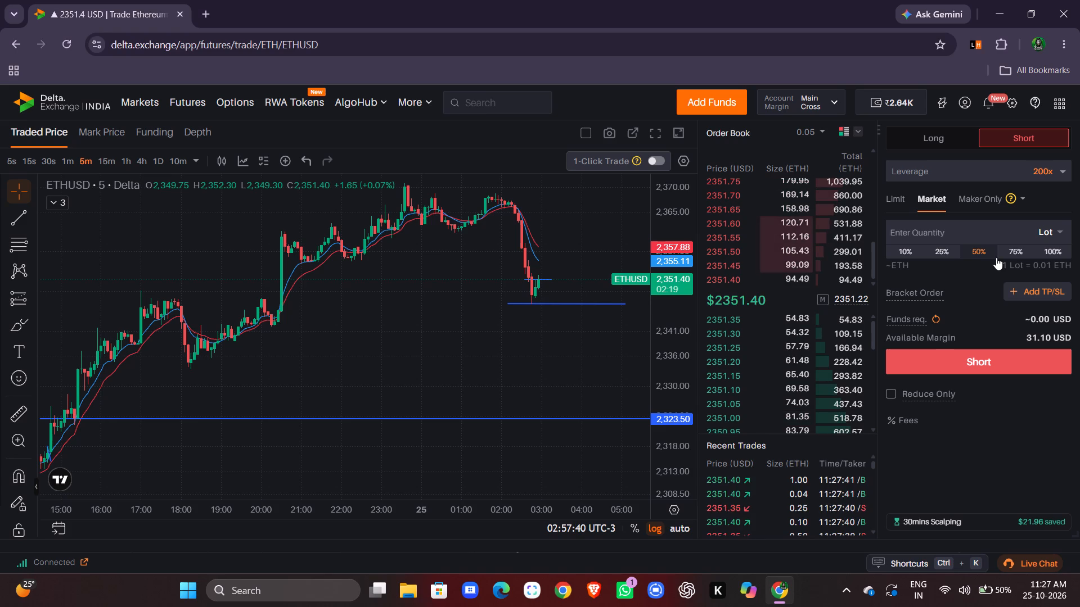
Review the cashflow, trading fees and net PnL of the older ETHUSD, PAXGUSD and ZECUSD orders in the order history.
{"action": "scroll", "coordinate": [1031, 438], "scroll_direction": "down", "scroll_amount": 2}
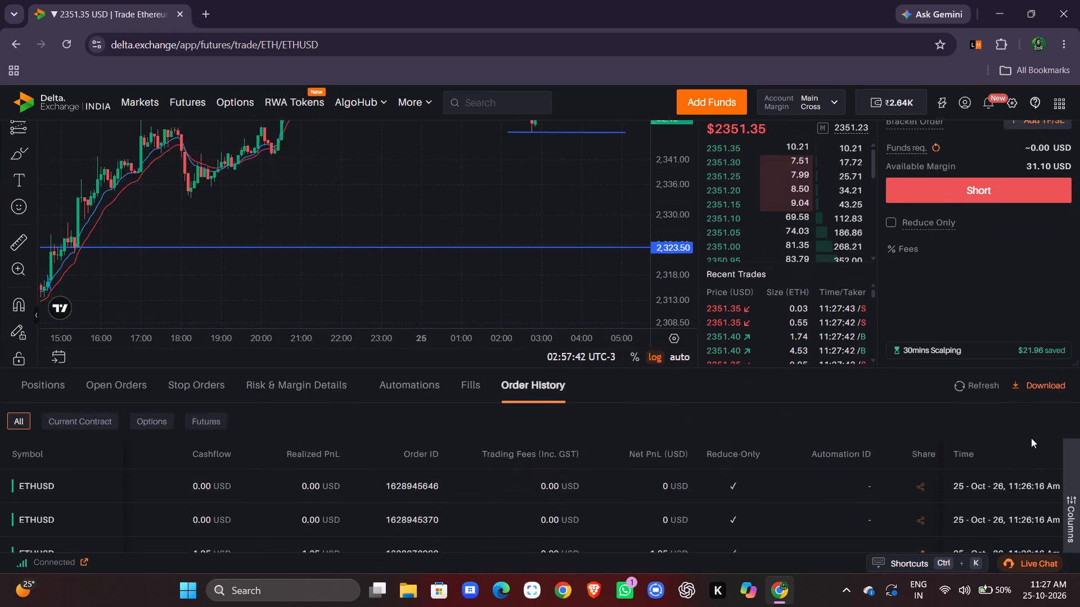
{"action": "scroll", "coordinate": [1031, 438], "scroll_direction": "down", "scroll_amount": 4}
{"action": "scroll", "coordinate": [898, 401], "scroll_direction": "left", "scroll_amount": 2}
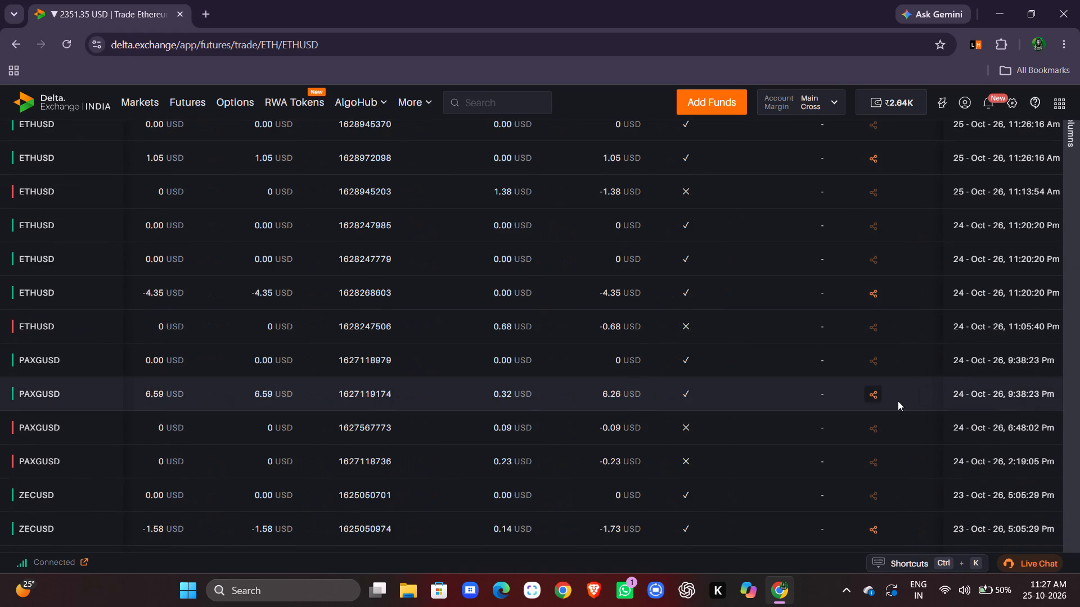
{"action": "scroll", "coordinate": [898, 401], "scroll_direction": "left", "scroll_amount": 3}
{"action": "scroll", "coordinate": [898, 401], "scroll_direction": "right", "scroll_amount": 1}
{"action": "scroll", "coordinate": [690, 312], "scroll_direction": "right", "scroll_amount": 1}
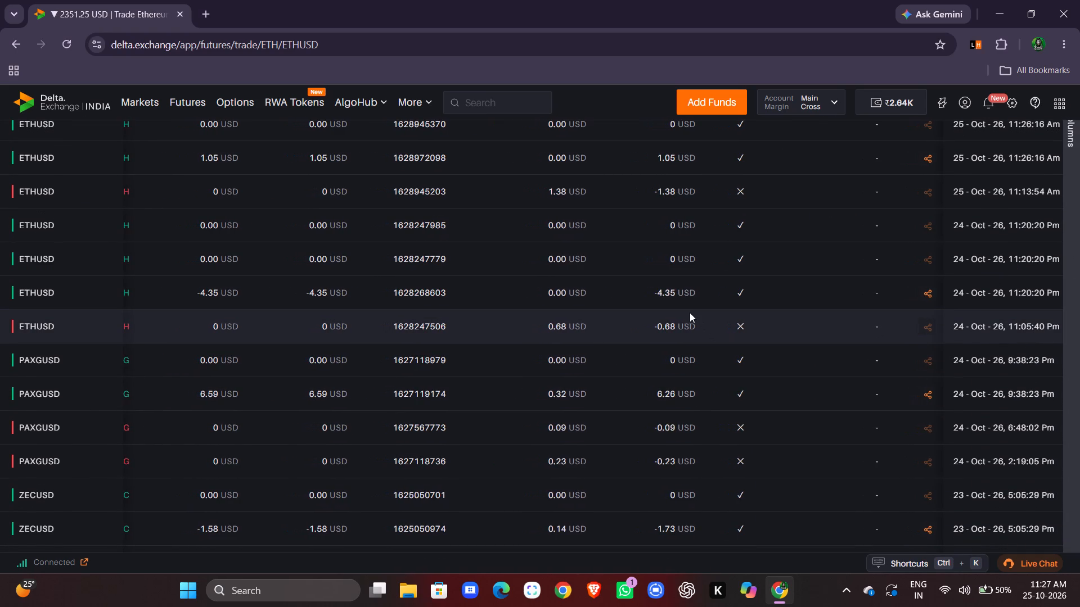
{"action": "scroll", "coordinate": [690, 312], "scroll_direction": "right", "scroll_amount": 1}
Return to the ETHUSD price chart and switch it to the 4h timeframe to examine recent price action around the drawn levels.
{"action": "scroll", "coordinate": [803, 279], "scroll_direction": "up", "scroll_amount": 6}
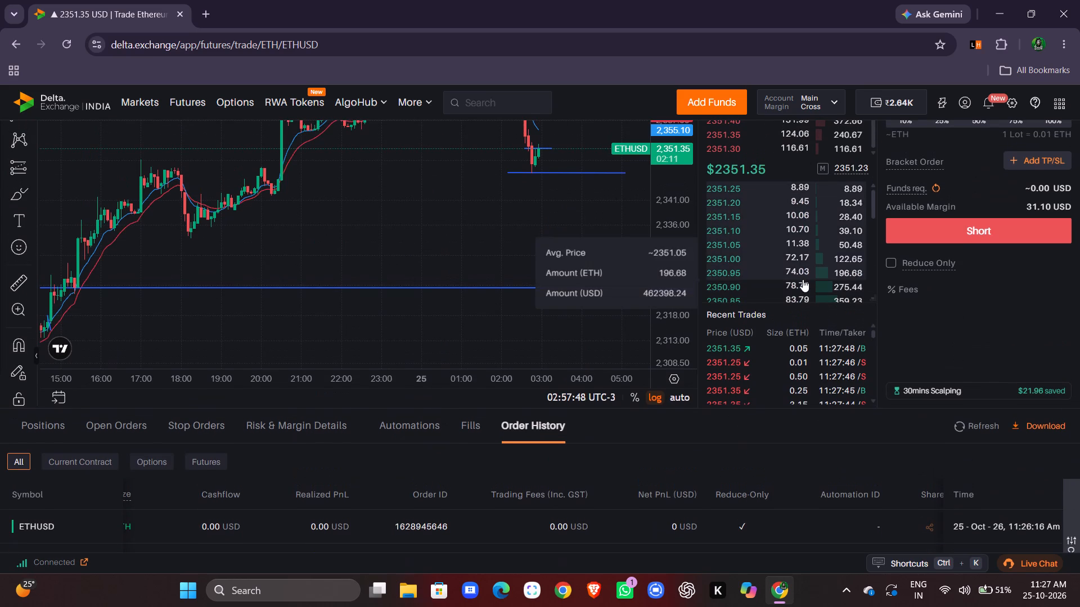
{"action": "scroll", "coordinate": [803, 279], "scroll_direction": "up", "scroll_amount": 1}
{"action": "left_click_drag", "start_coordinate": [683, 184], "coordinate": [683, 162]}
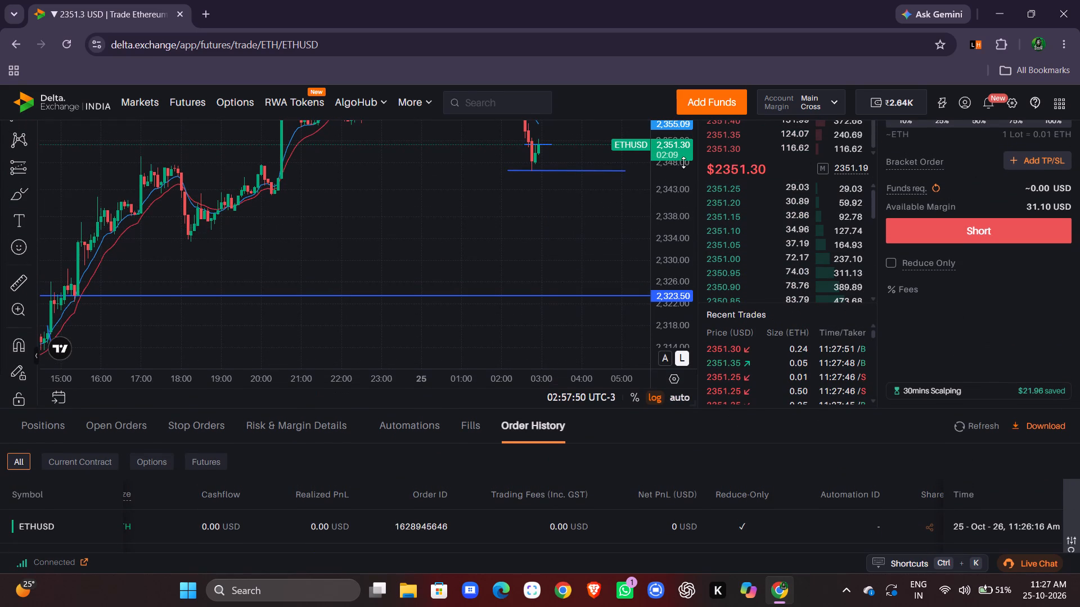
{"action": "left_click_drag", "start_coordinate": [550, 228], "coordinate": [531, 318]}
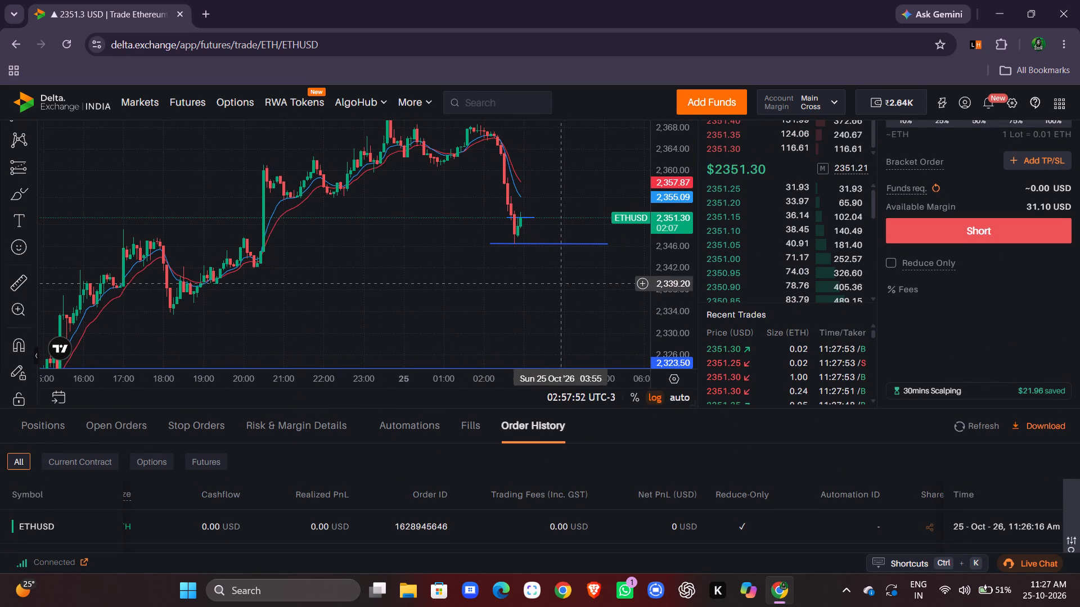
{"action": "left_click_drag", "start_coordinate": [673, 239], "coordinate": [674, 185]}
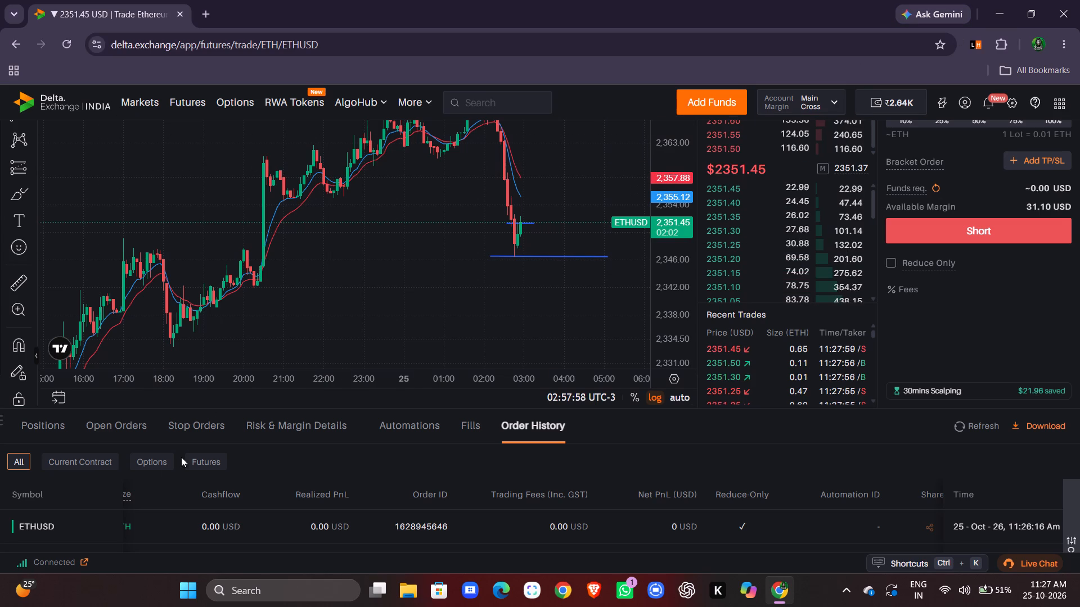
{"action": "scroll", "coordinate": [726, 159], "scroll_direction": "up", "scroll_amount": 4}
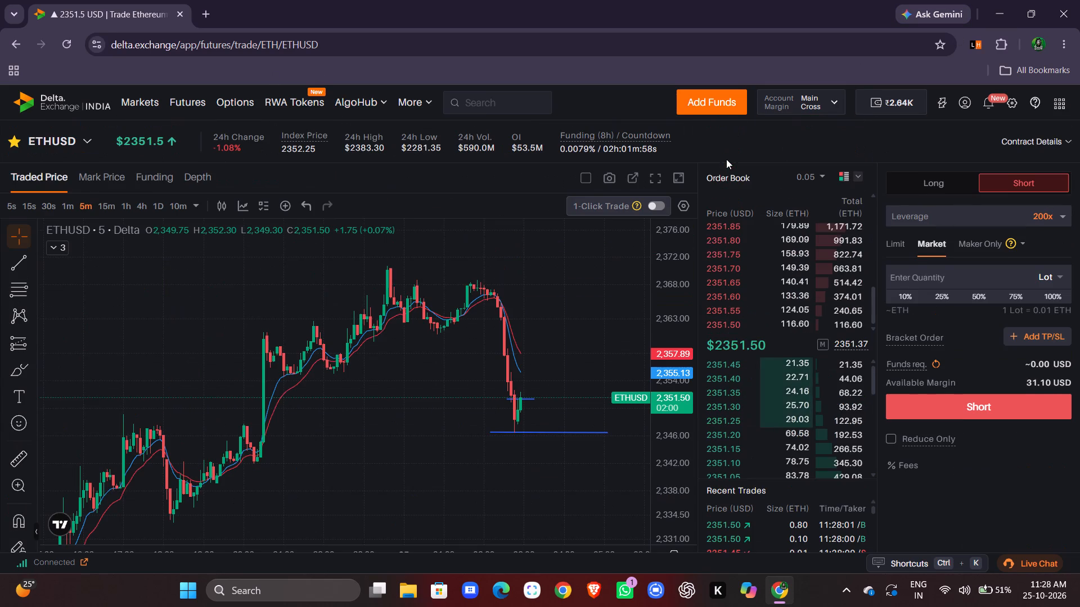
{"action": "left_click", "coordinate": [140, 204]}
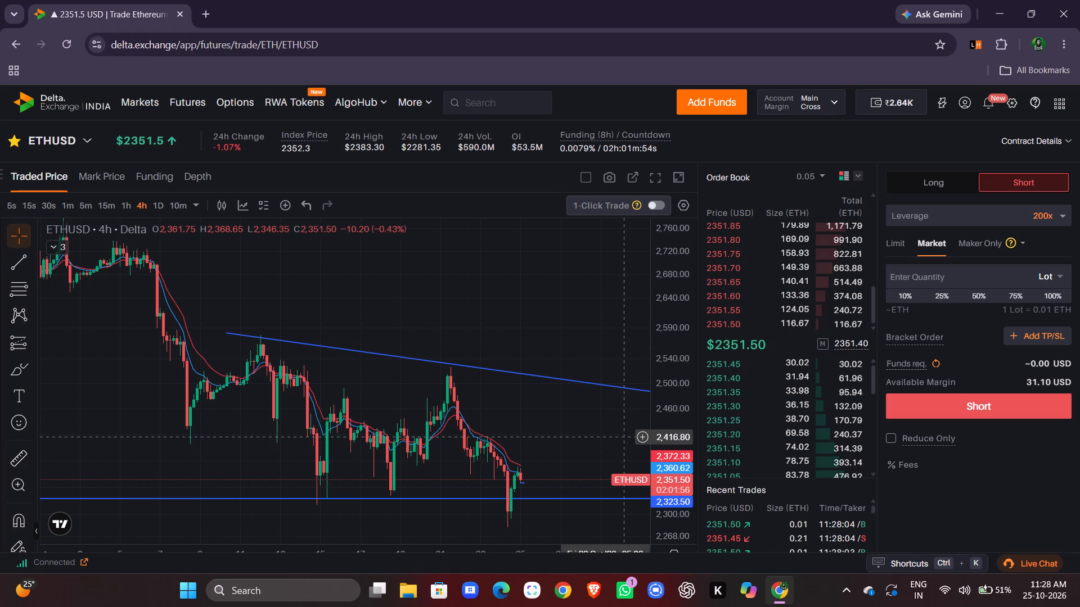
{"action": "left_click_drag", "start_coordinate": [676, 454], "coordinate": [670, 423]}
{"action": "left_click_drag", "start_coordinate": [566, 419], "coordinate": [526, 347]}
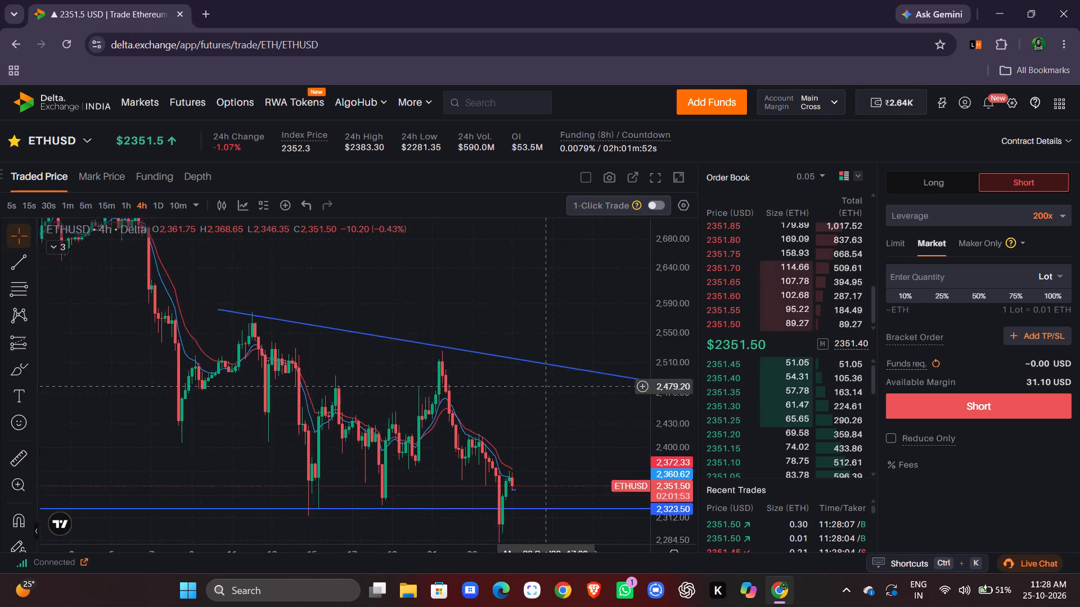
{"action": "left_click_drag", "start_coordinate": [526, 347], "coordinate": [509, 315]}
Set the order leverage for ETHUSD to 25x.
{"action": "left_click", "coordinate": [1065, 220]}
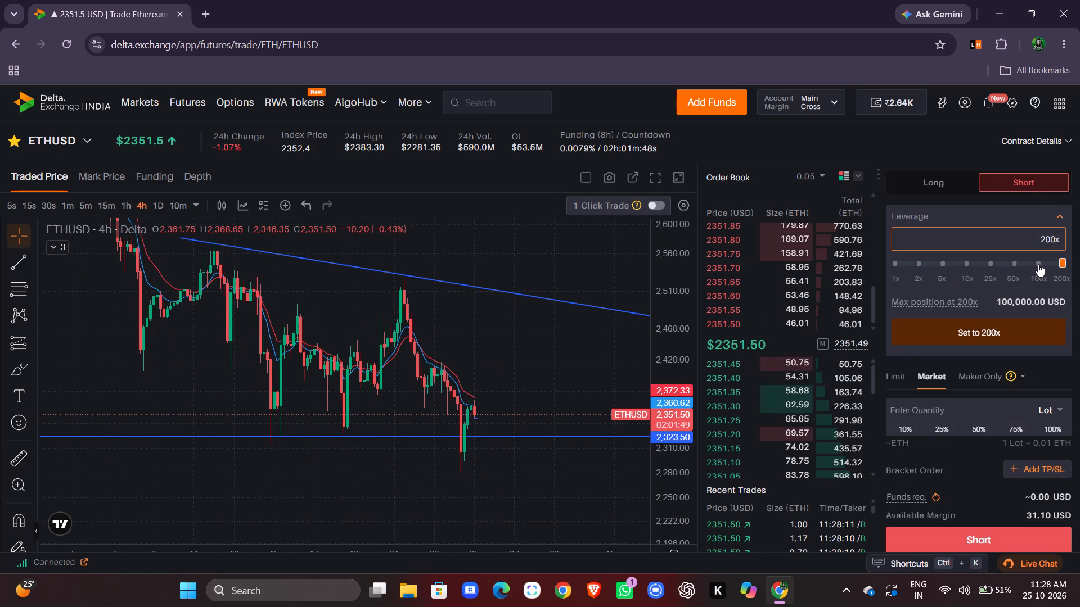
{"action": "left_click", "coordinate": [1012, 265]}
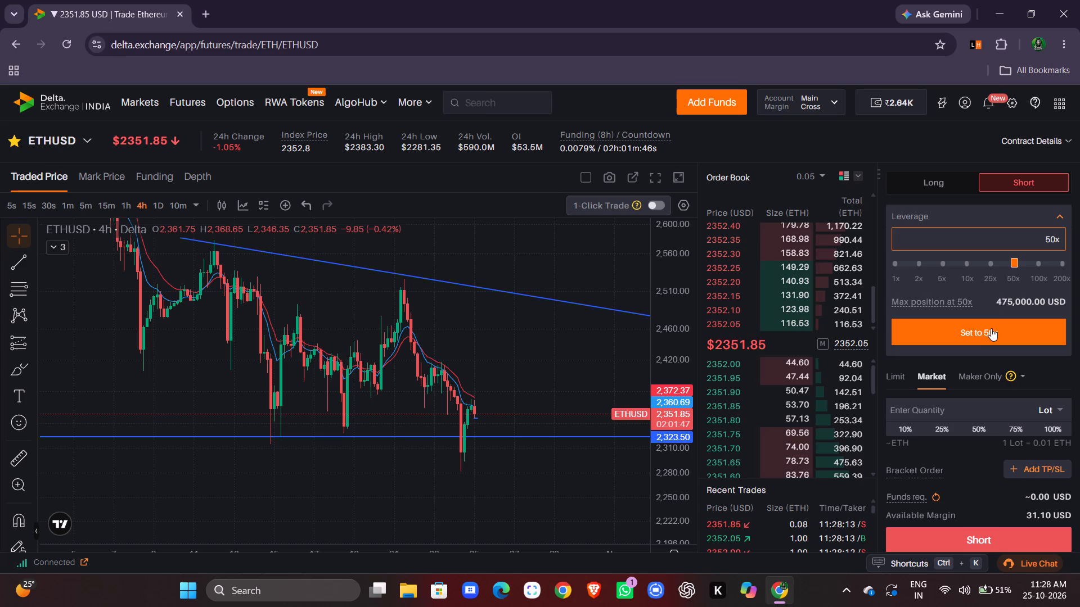
{"action": "left_click", "coordinate": [988, 261]}
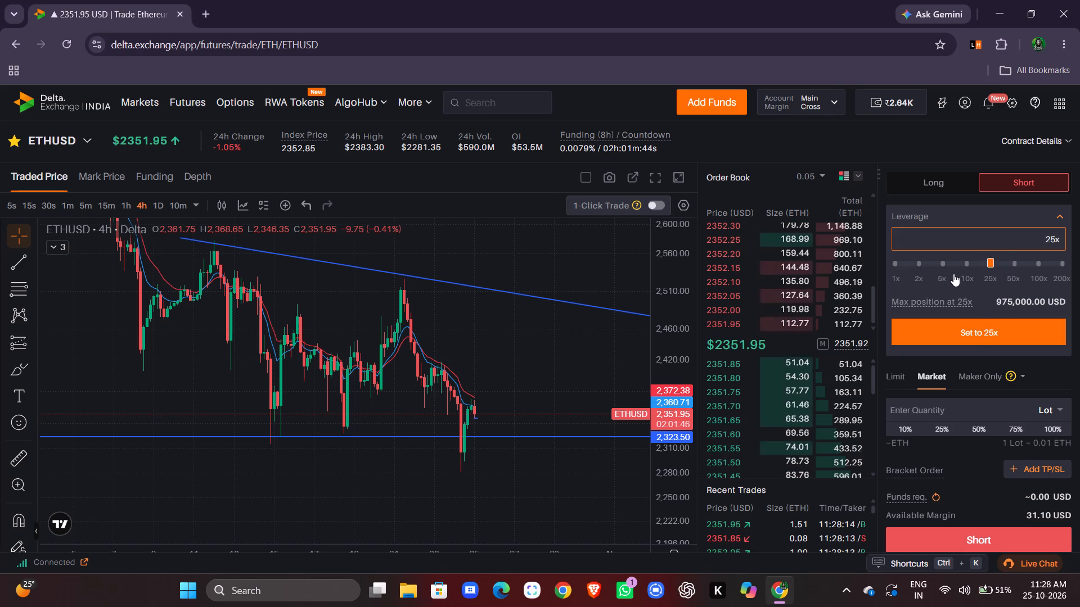
{"action": "left_click", "coordinate": [984, 327]}
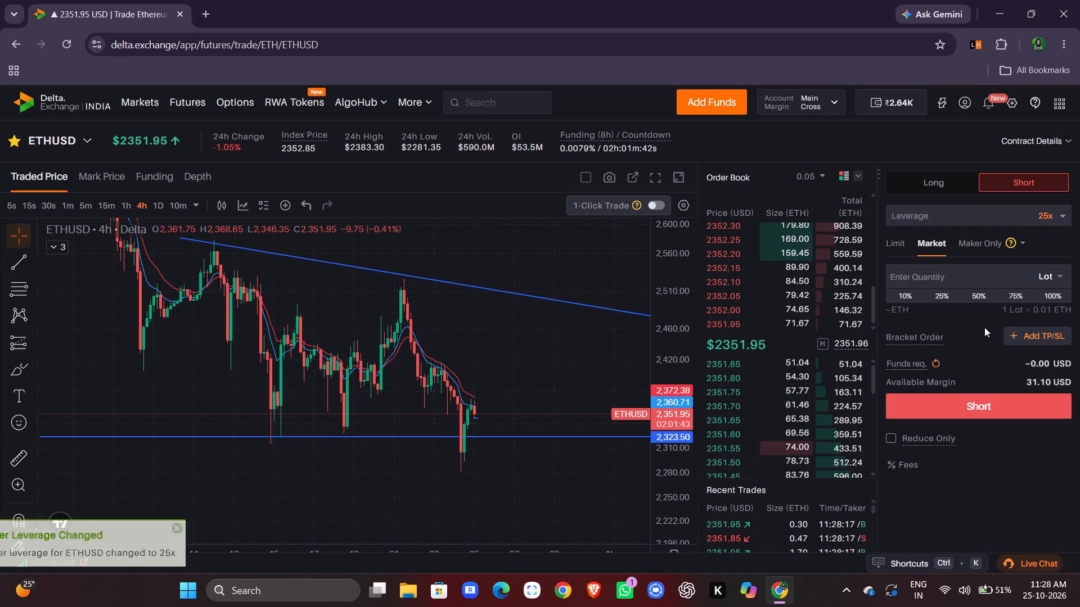
Enter a quantity of 10 lots for the ETHUSD market short order.
{"action": "left_click", "coordinate": [971, 268]}
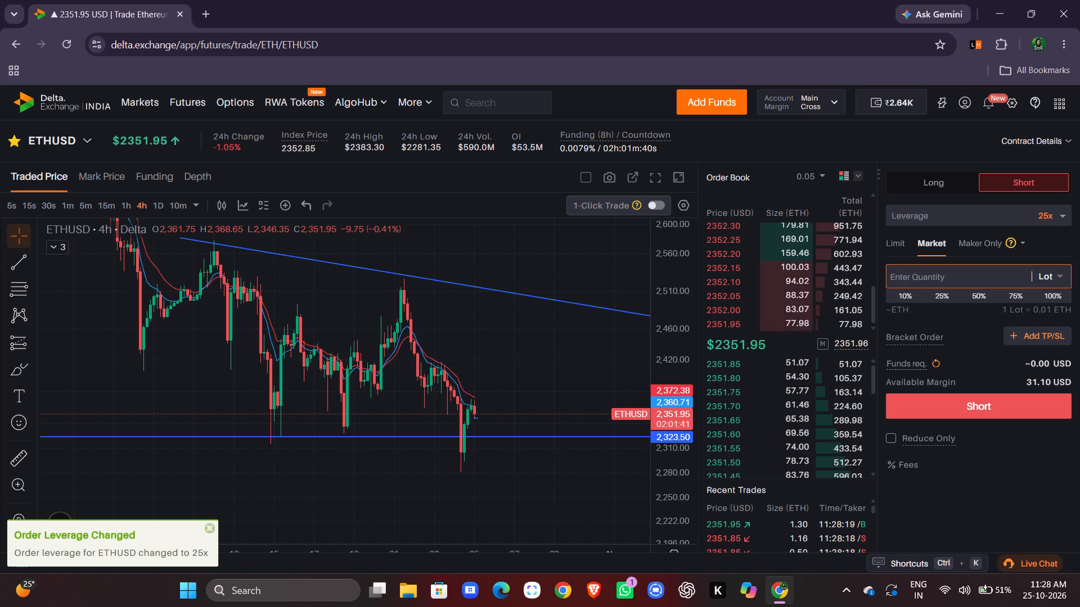
{"action": "key", "text": "1"}
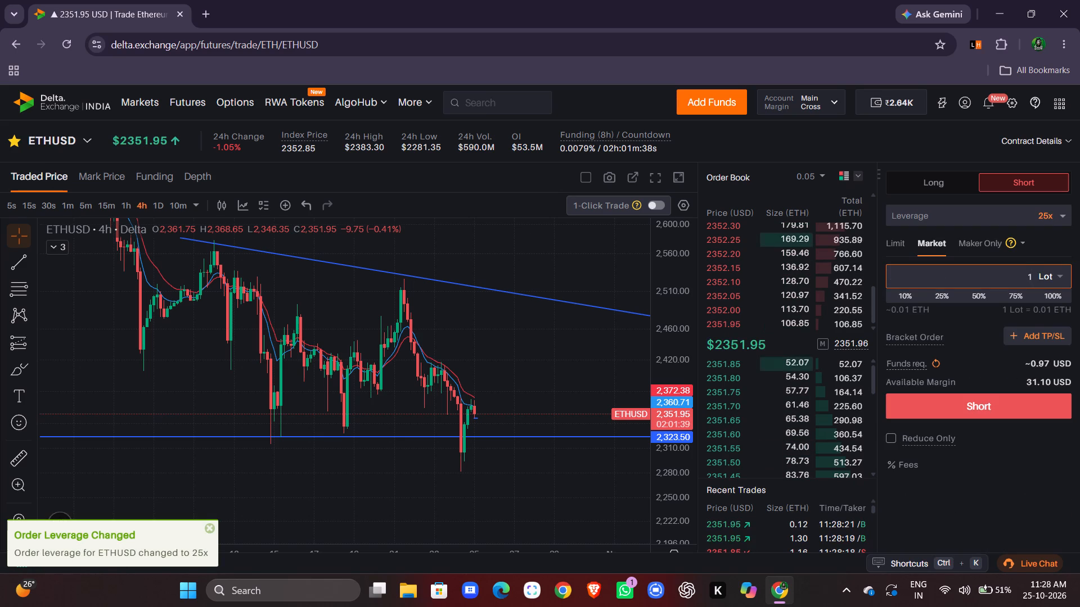
{"action": "key", "text": "0"}
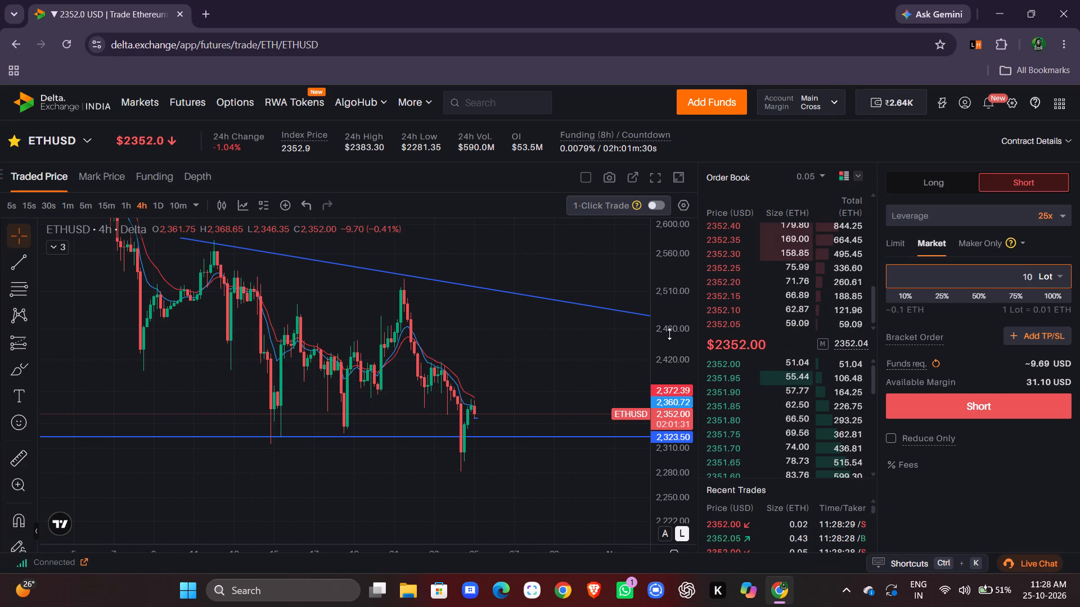
Switch the order quantity unit from lots to USD.
{"action": "left_click_drag", "start_coordinate": [669, 334], "coordinate": [669, 327]}
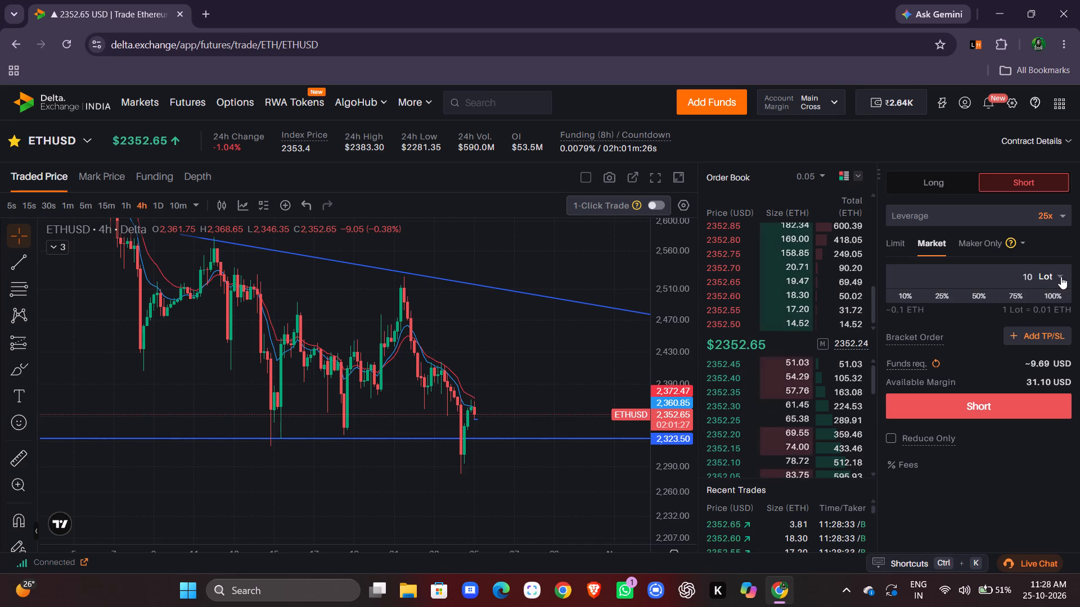
{"action": "left_click", "coordinate": [1059, 277]}
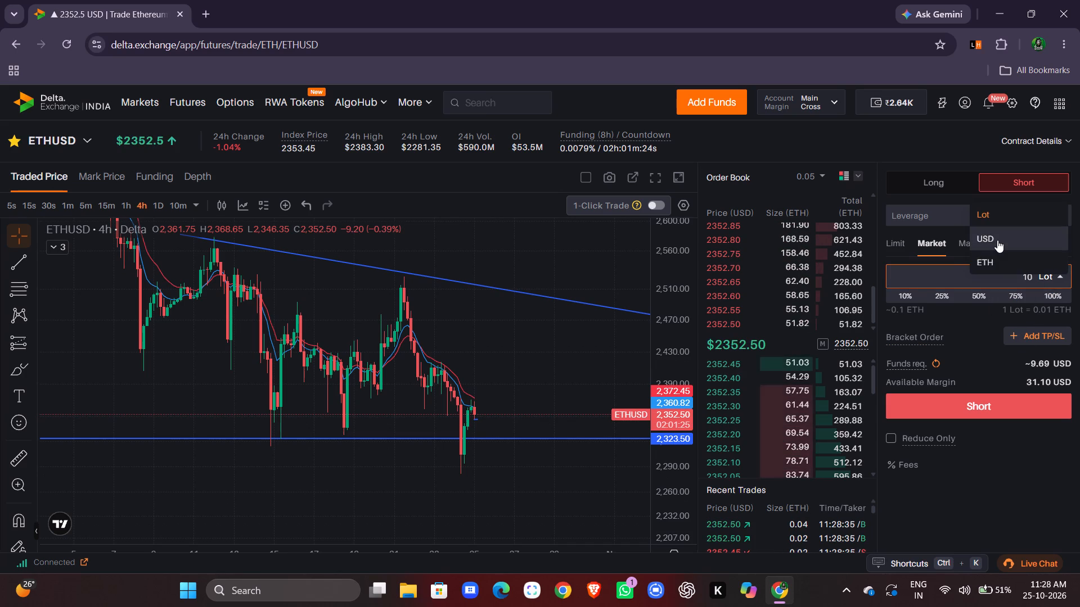
{"action": "left_click", "coordinate": [997, 241]}
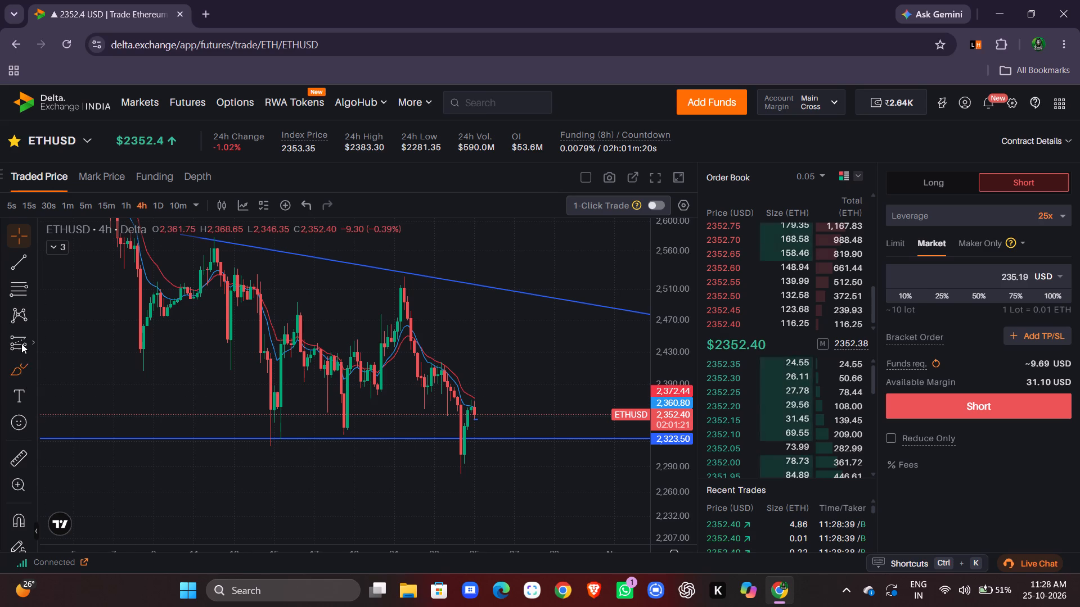
Measure the upward price move from about 2,350 to about 2,400 USD on the 4h chart, and clear the measurement.
{"action": "left_click", "coordinate": [19, 456]}
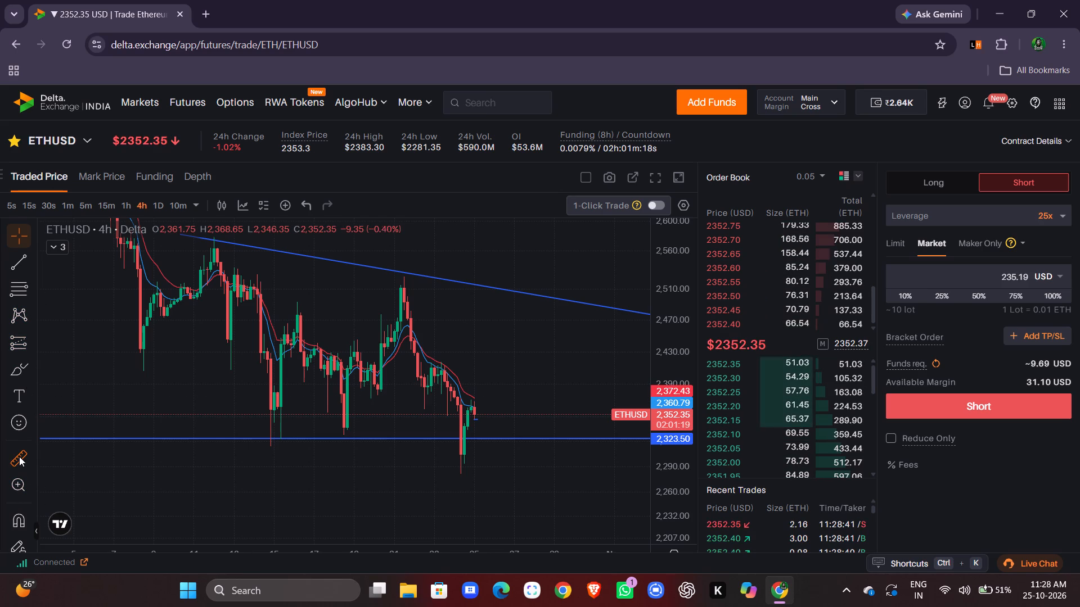
{"action": "left_click", "coordinate": [498, 417]}
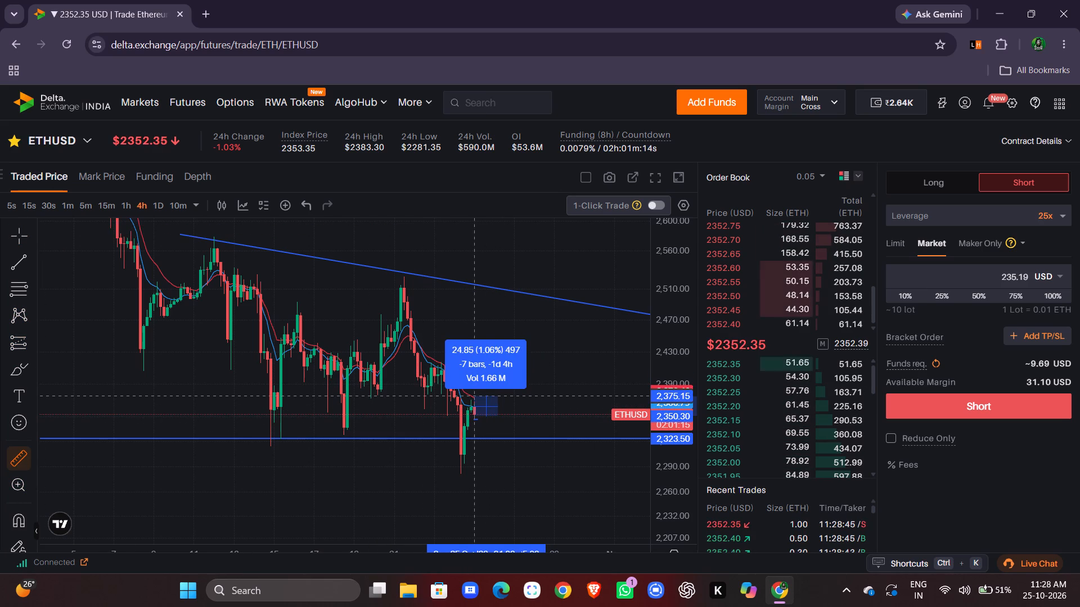
{"action": "left_click", "coordinate": [543, 376]}
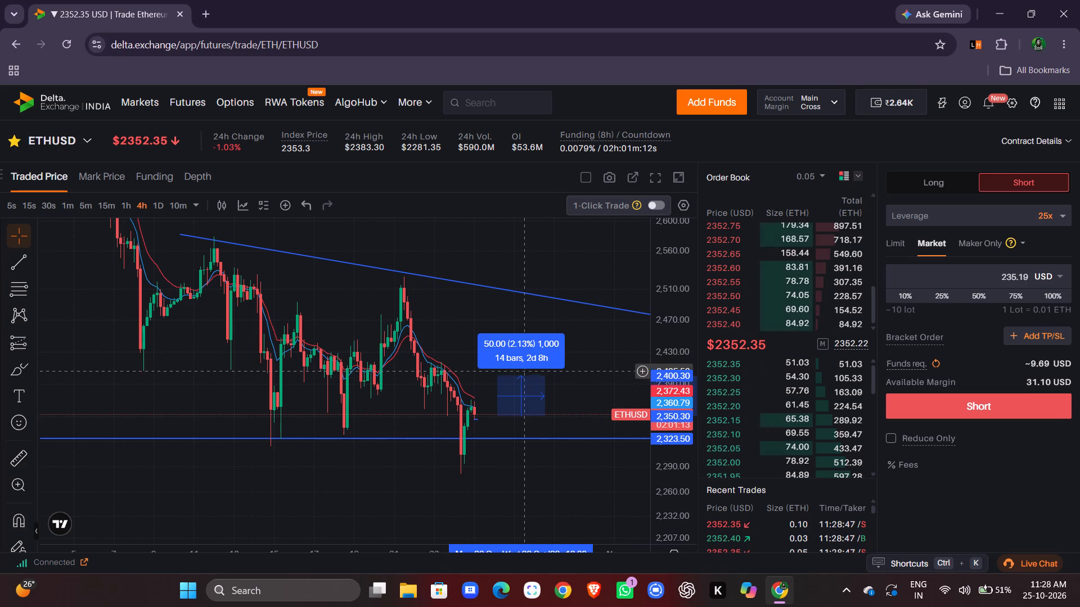
{"action": "left_click", "coordinate": [523, 383]}
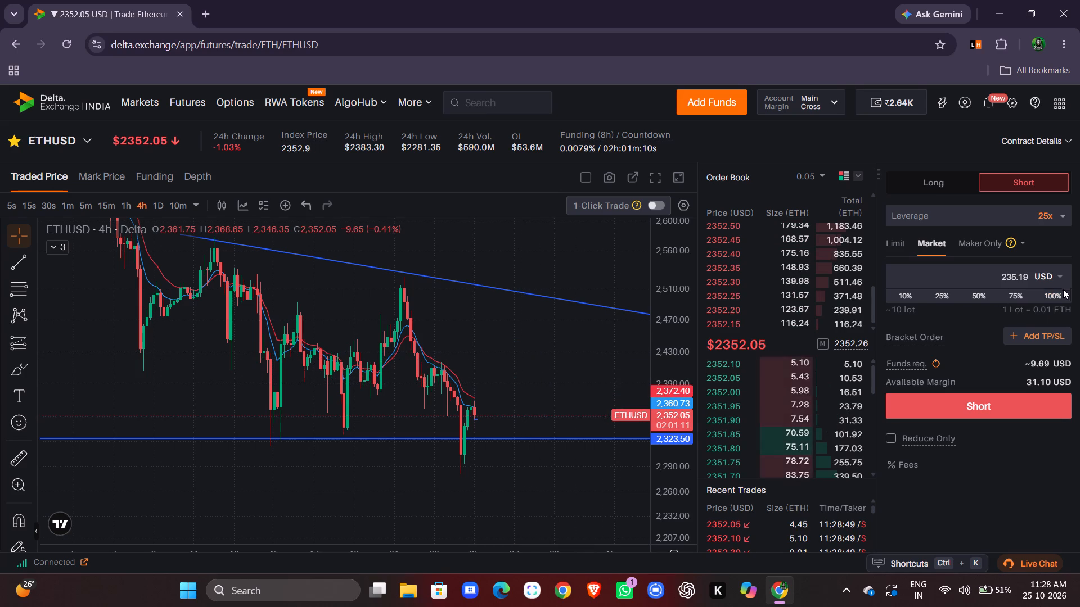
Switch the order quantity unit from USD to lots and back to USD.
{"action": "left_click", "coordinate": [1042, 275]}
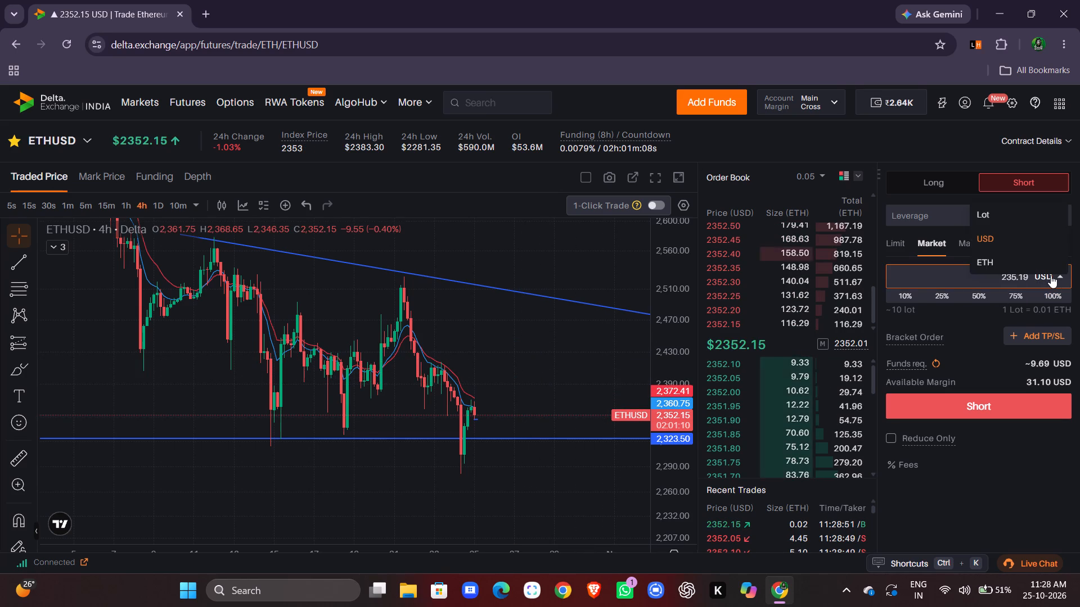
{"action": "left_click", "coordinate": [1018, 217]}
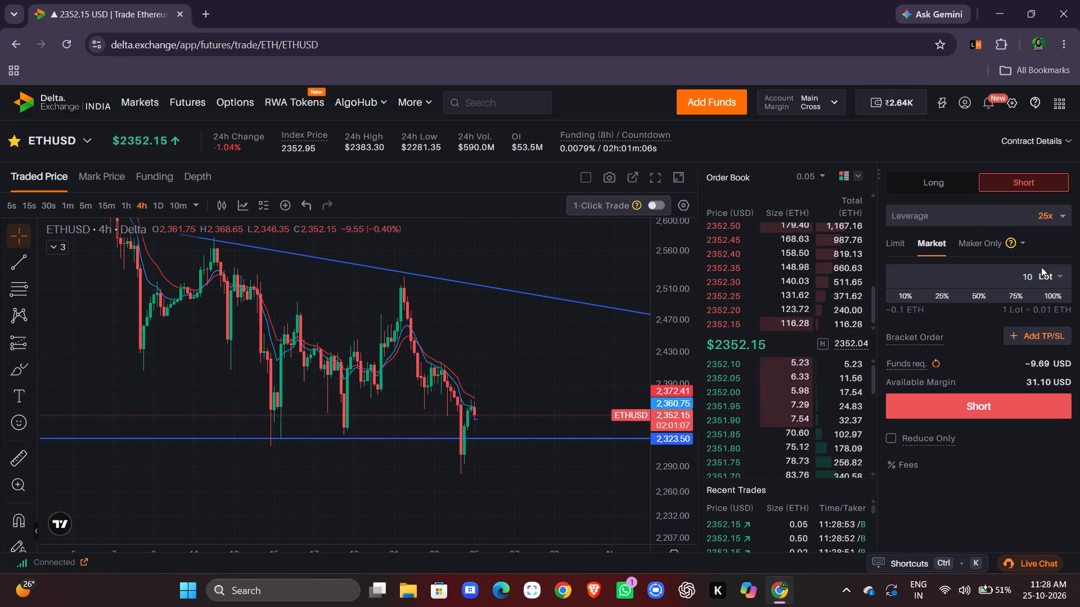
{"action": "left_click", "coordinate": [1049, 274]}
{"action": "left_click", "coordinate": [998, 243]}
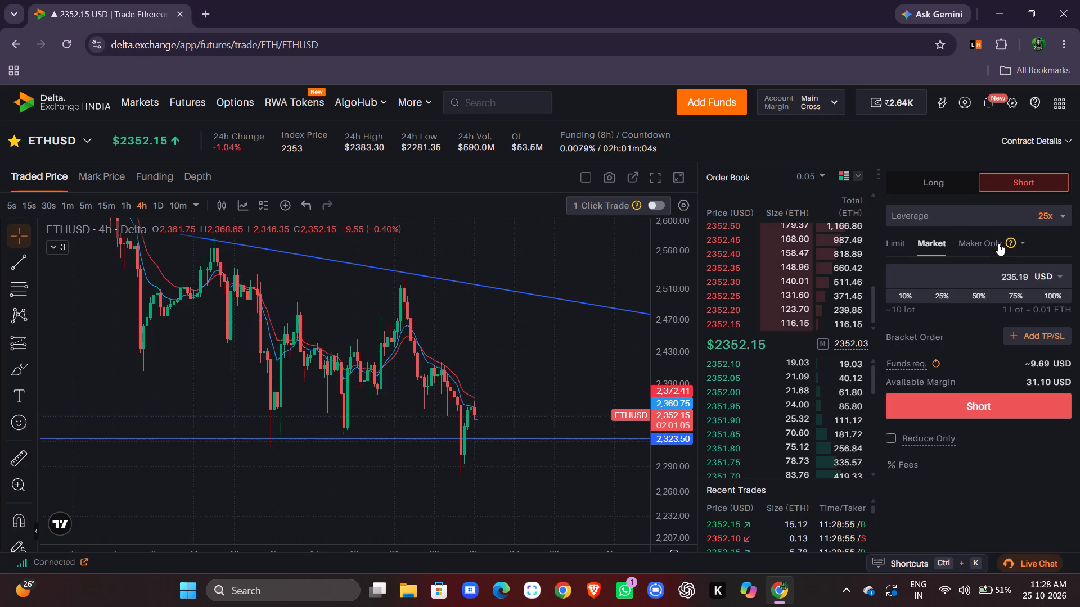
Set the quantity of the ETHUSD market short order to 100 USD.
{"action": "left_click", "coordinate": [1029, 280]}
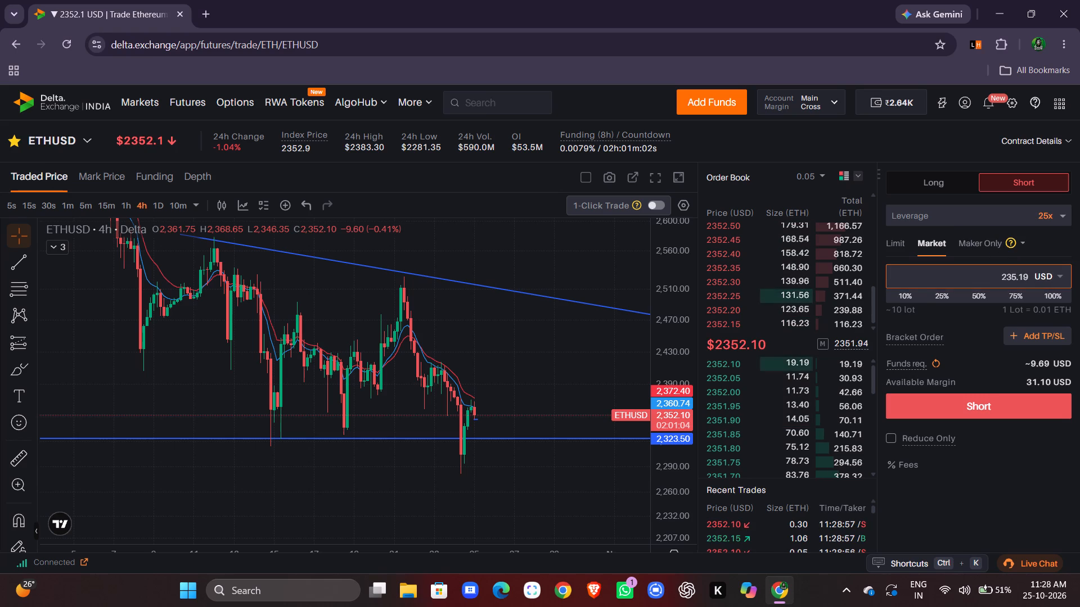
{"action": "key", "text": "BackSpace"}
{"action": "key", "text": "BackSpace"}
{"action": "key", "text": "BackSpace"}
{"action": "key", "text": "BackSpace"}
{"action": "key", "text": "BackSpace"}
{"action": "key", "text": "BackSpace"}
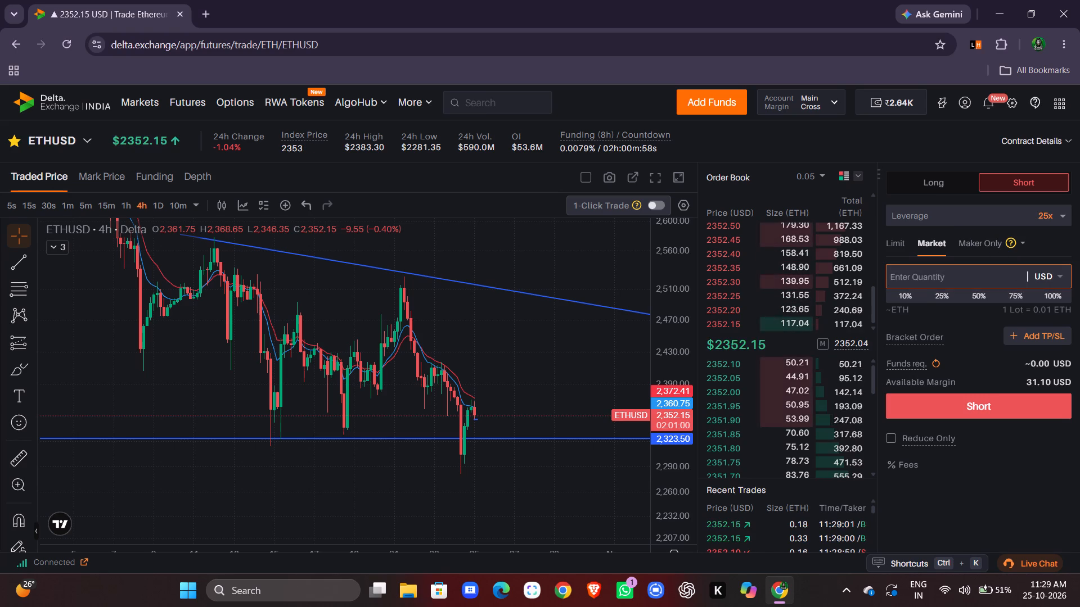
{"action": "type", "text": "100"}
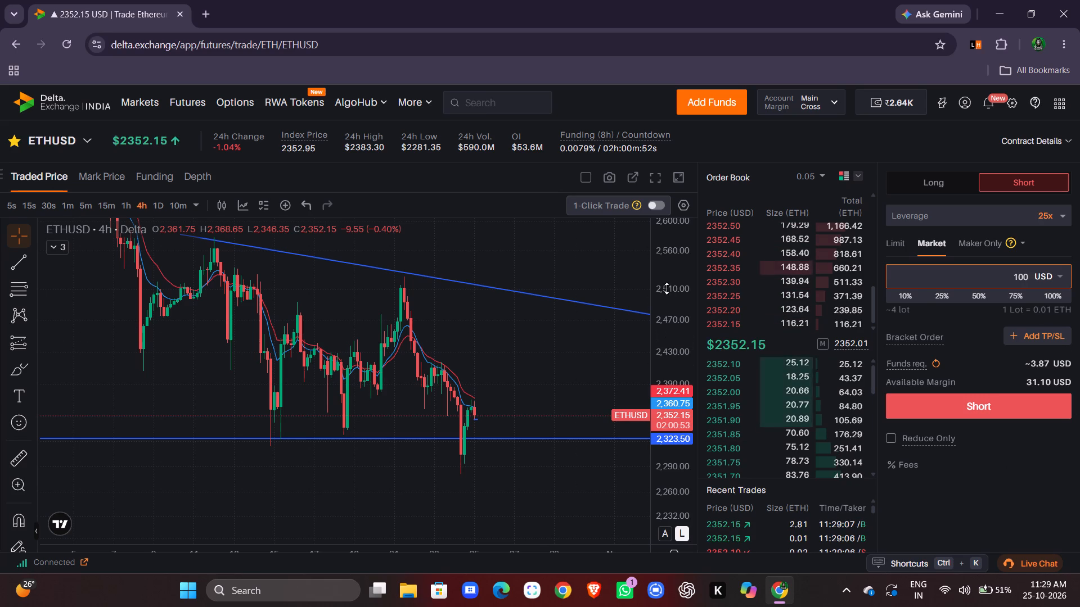
Set the quantity of the ETHUSD market short order to 50 USD.
{"action": "left_click_drag", "start_coordinate": [668, 267], "coordinate": [668, 299]}
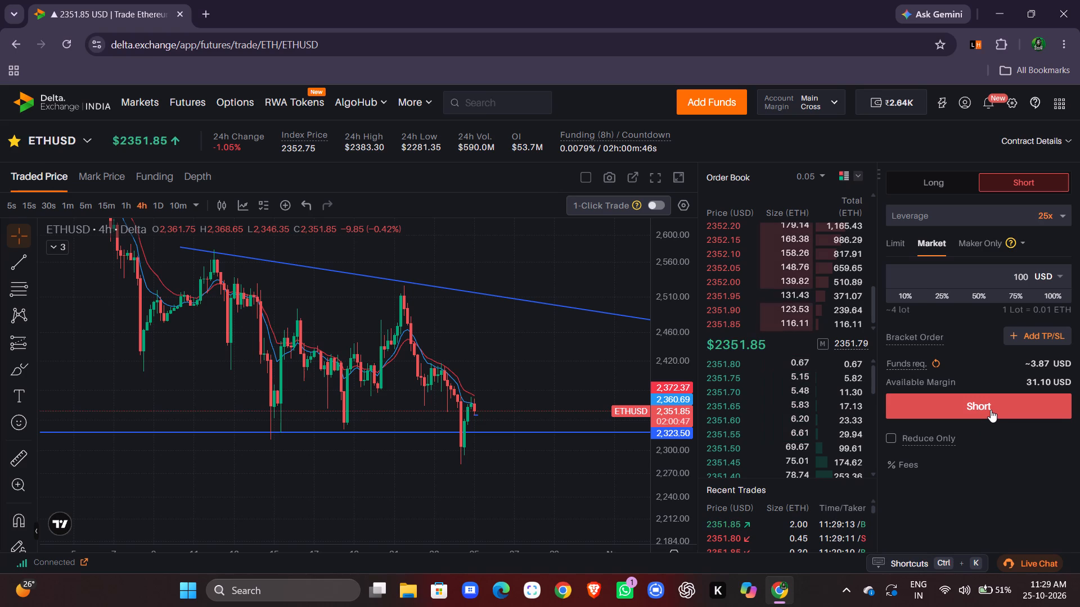
{"action": "left_click", "coordinate": [1057, 279]}
{"action": "left_click_drag", "start_coordinate": [966, 276], "coordinate": [1027, 276]}
{"action": "left_click", "coordinate": [1027, 276]}
{"action": "key", "text": "BackSpace"}
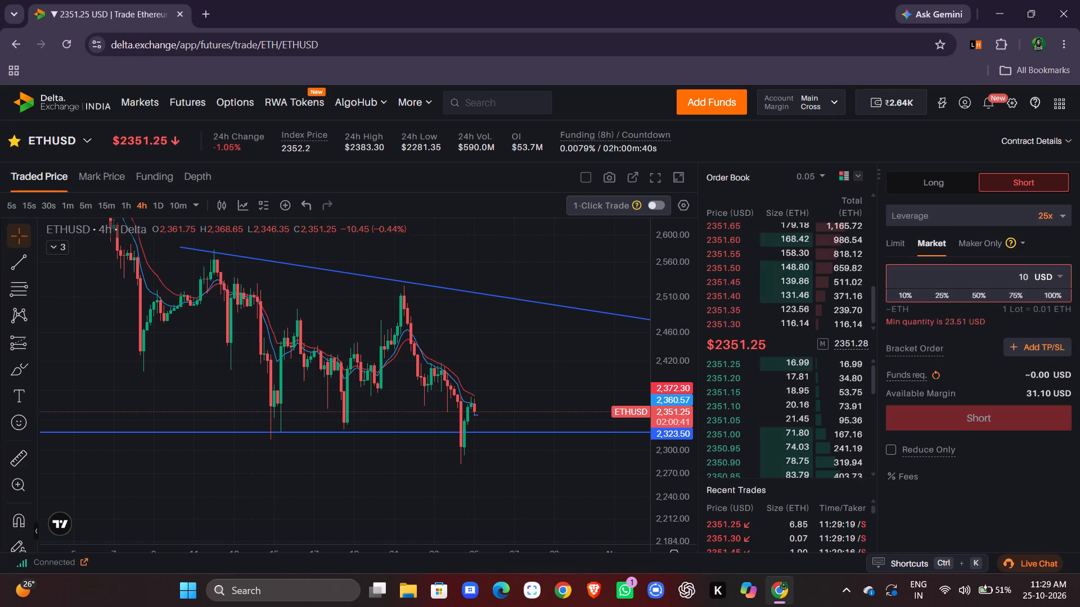
{"action": "type", "text": "500"}
{"action": "key", "text": "BackSpace"}
{"action": "key", "text": "BackSpace"}
{"action": "key", "text": "BackSpace"}
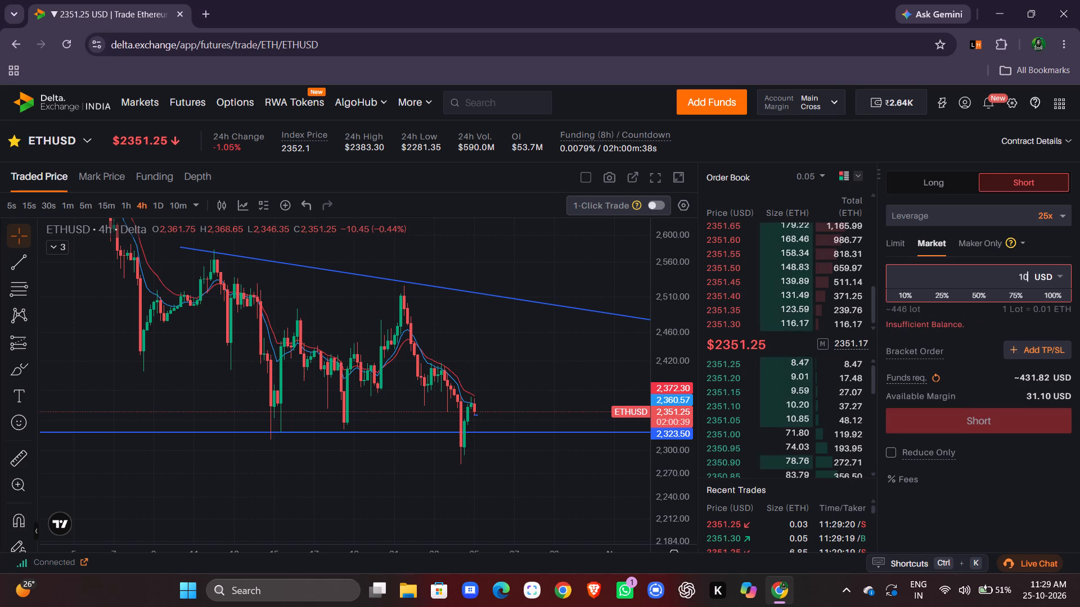
{"action": "key", "text": "BackSpace"}
{"action": "key", "text": "BackSpace"}
{"action": "type", "text": "50"}
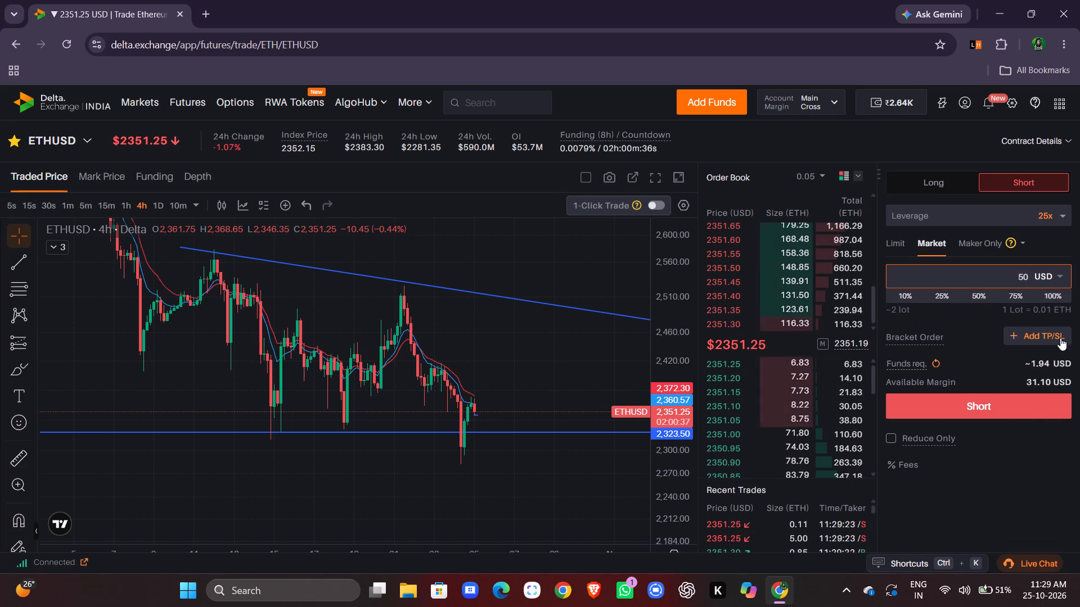
Set the order leverage for ETHUSD to 10x.
{"action": "left_click", "coordinate": [1060, 215]}
{"action": "left_click", "coordinate": [971, 262]}
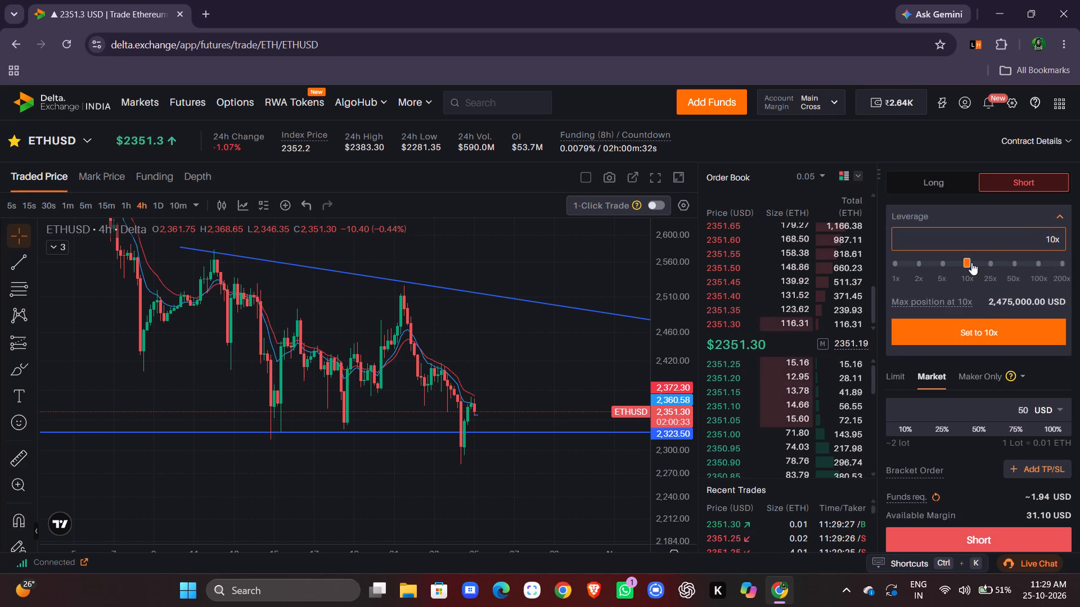
{"action": "left_click", "coordinate": [991, 325]}
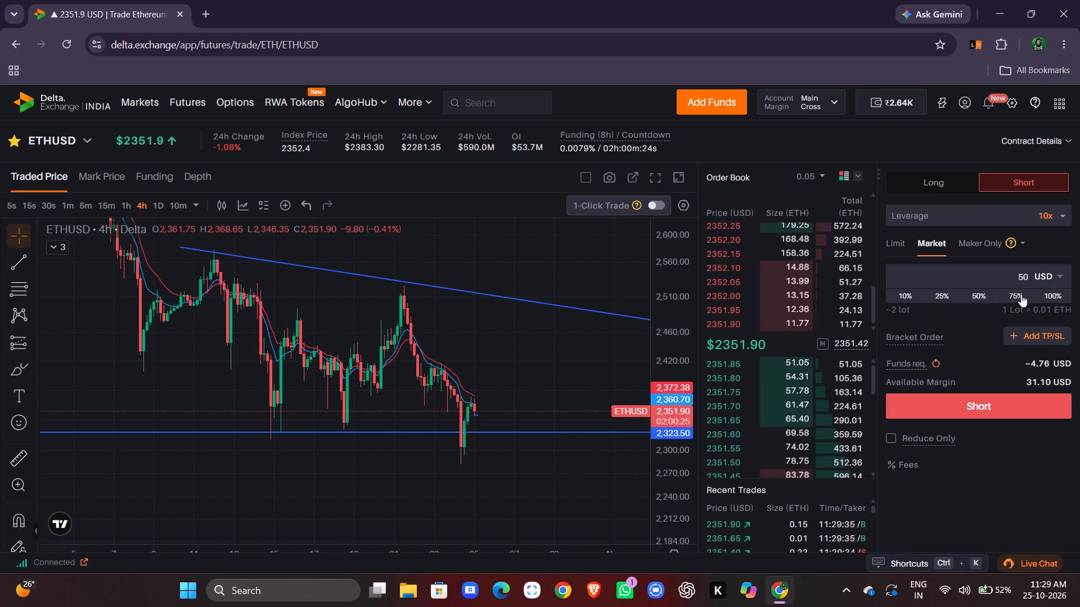
{"action": "left_click", "coordinate": [1032, 273]}
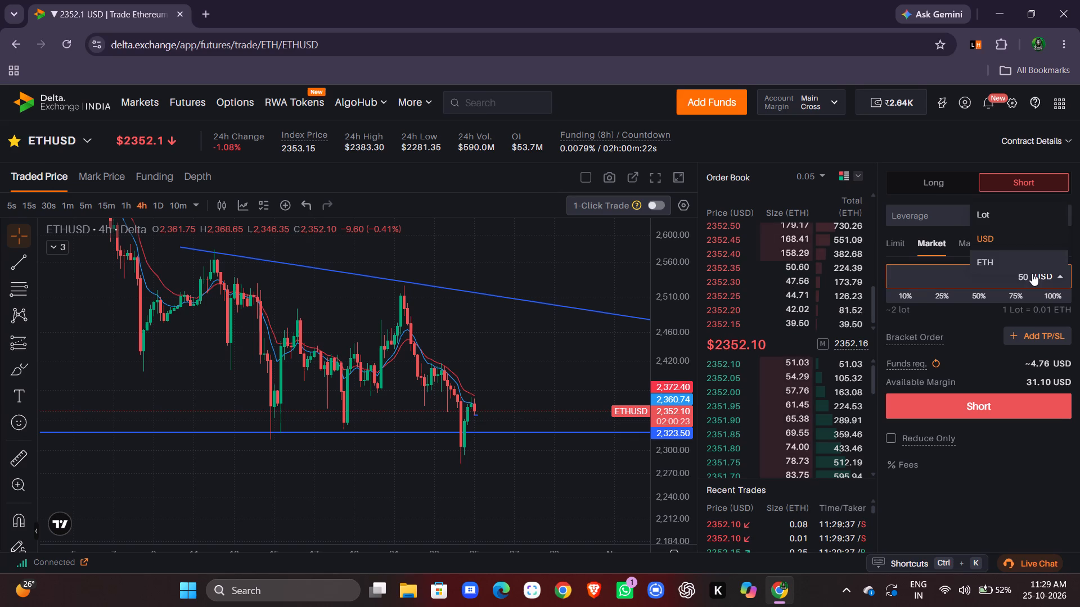
{"action": "left_click", "coordinate": [957, 282]}
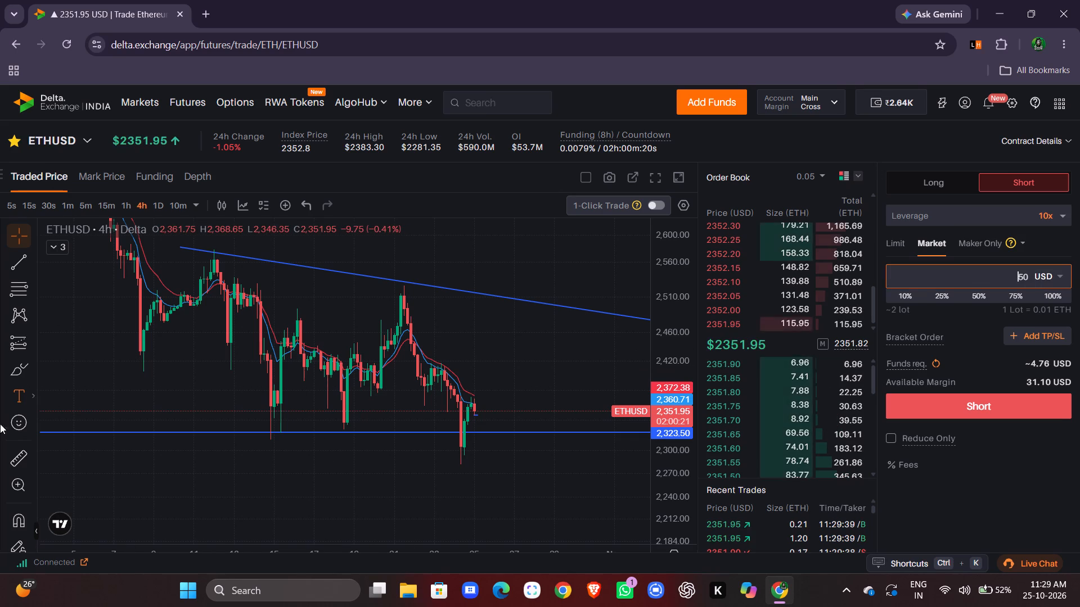
Measure the upward price move from about 2,353 to about 2,414 USD on the 4h chart, and clear the measurement.
{"action": "left_click", "coordinate": [21, 450]}
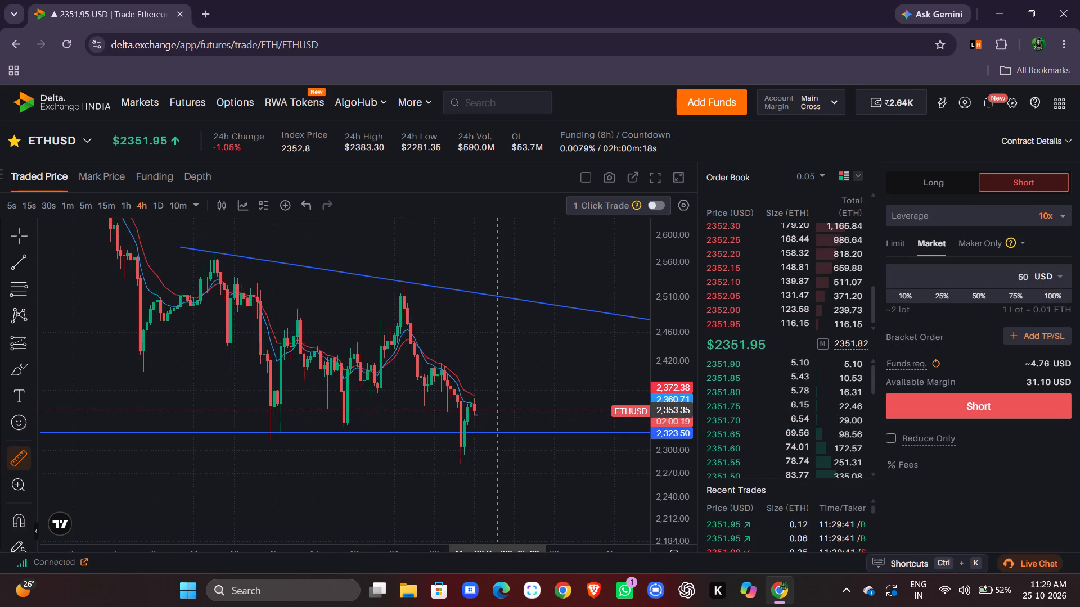
{"action": "left_click_drag", "start_coordinate": [498, 410], "coordinate": [502, 396]}
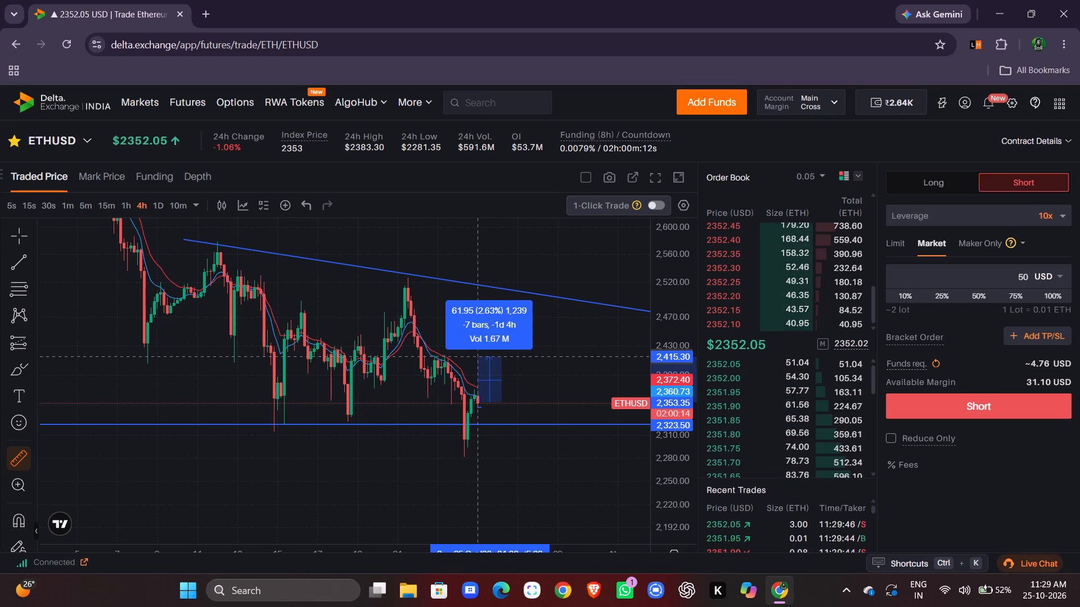
{"action": "left_click", "coordinate": [479, 357]}
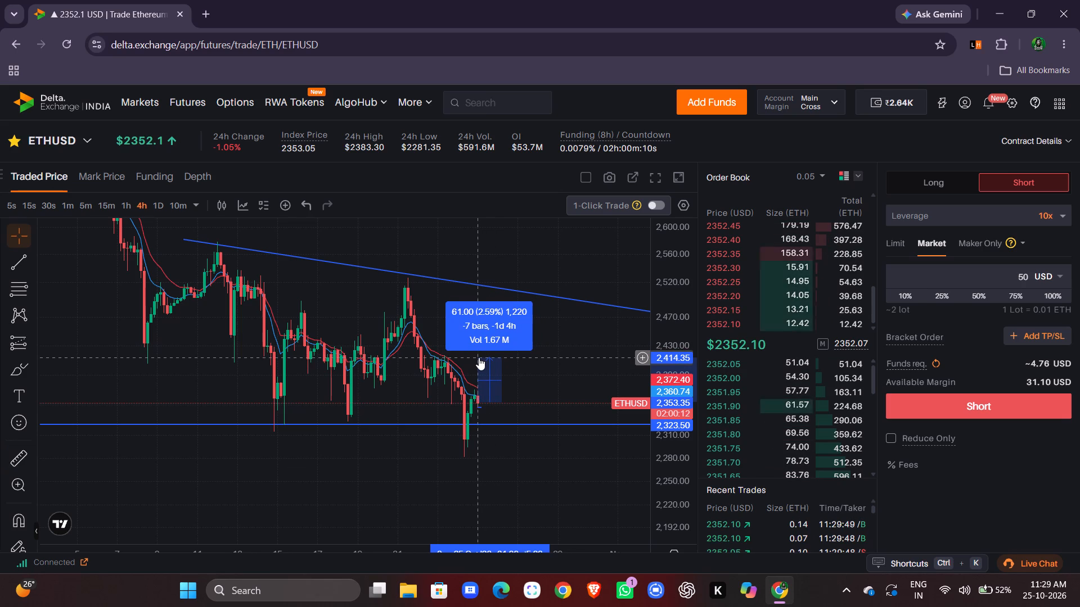
{"action": "left_click", "coordinate": [545, 329]}
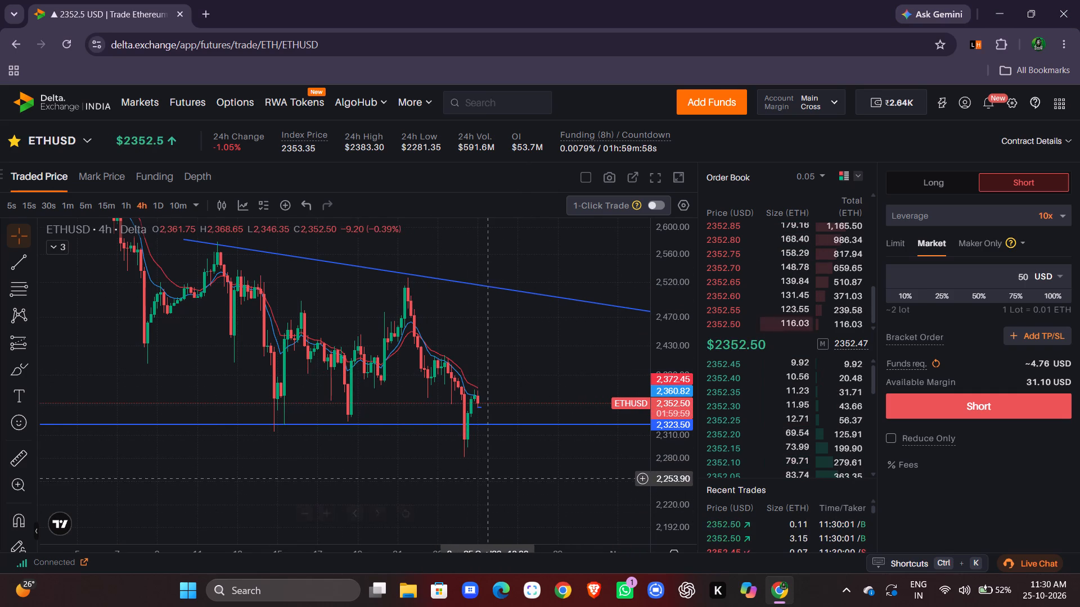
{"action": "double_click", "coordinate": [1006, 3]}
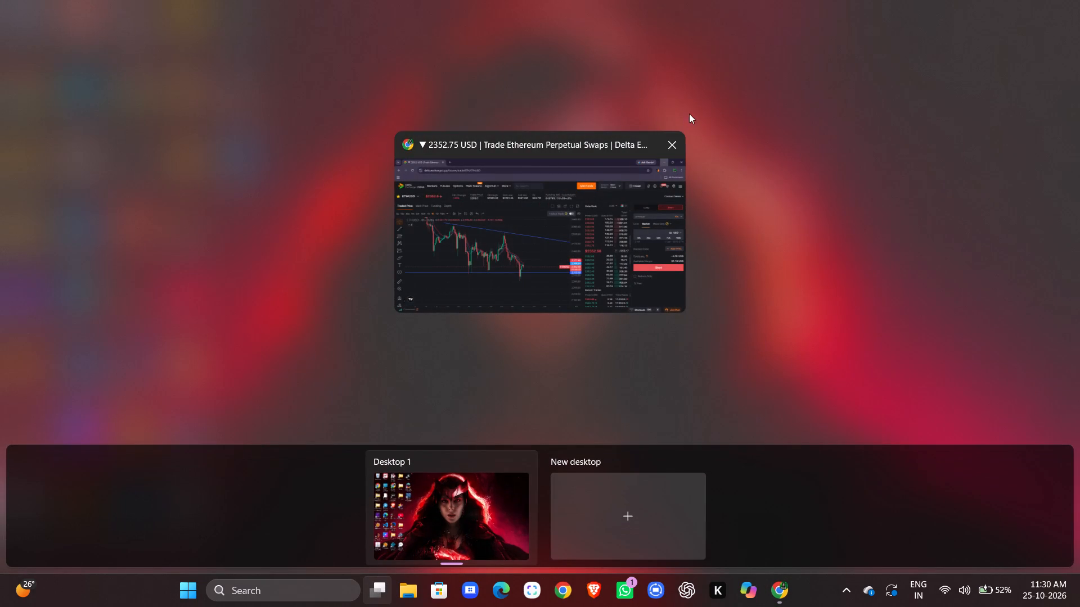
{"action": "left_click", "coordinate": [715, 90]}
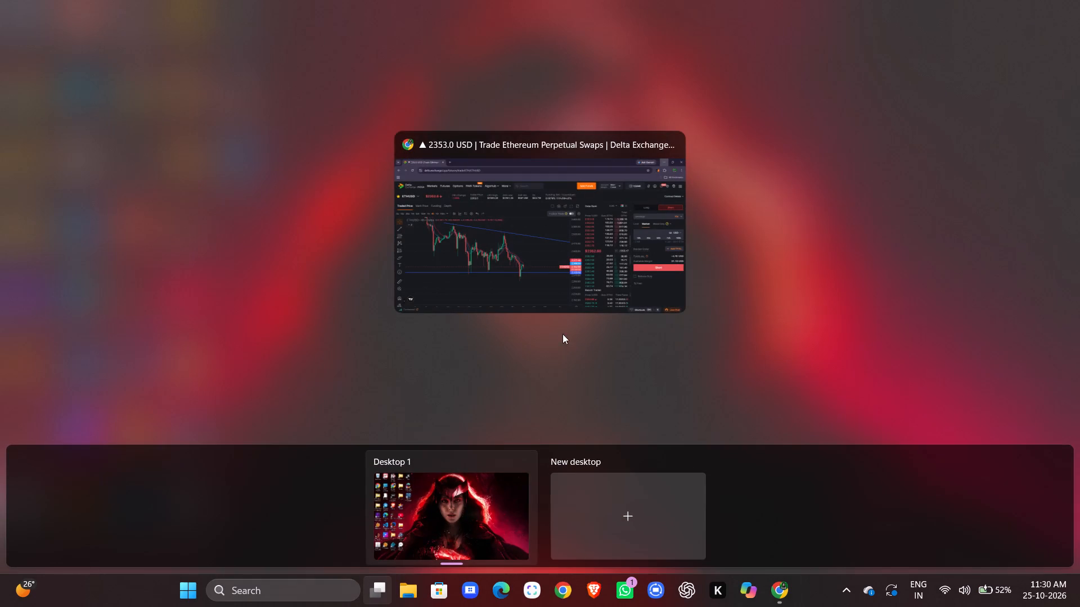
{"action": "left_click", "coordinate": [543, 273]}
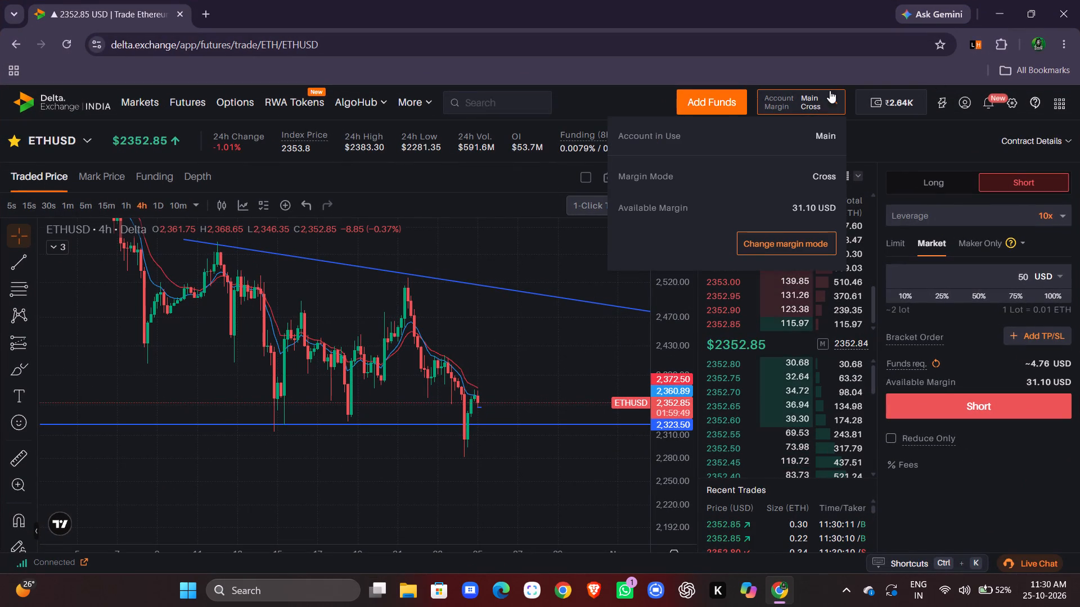
Open PNL Analytics from the wallet summary and look over the account's 7-day trading charts and statistics.
{"action": "left_click", "coordinate": [901, 96]}
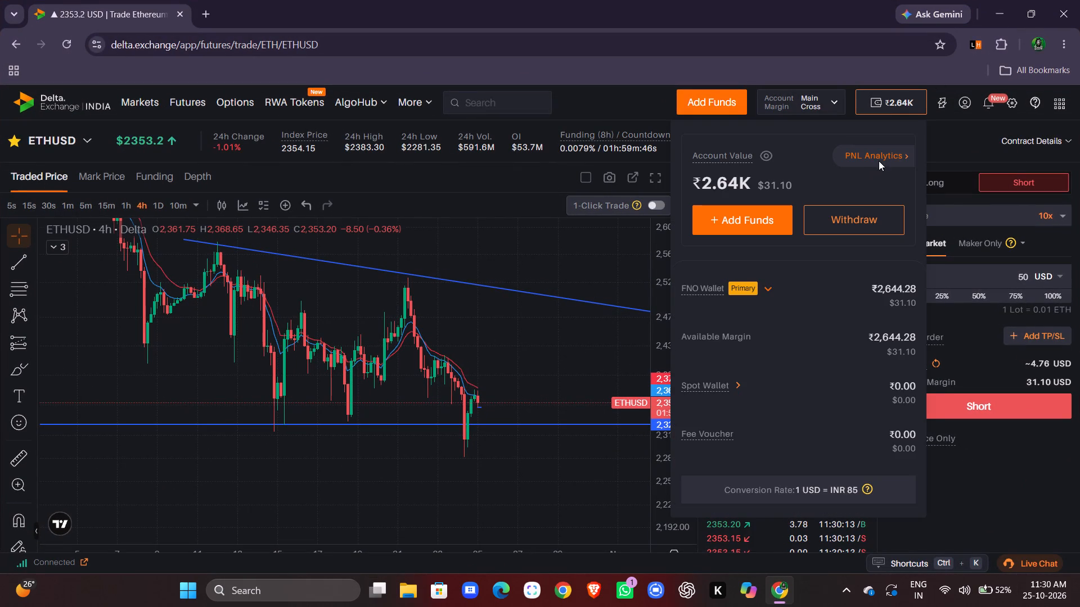
{"action": "left_click", "coordinate": [880, 156]}
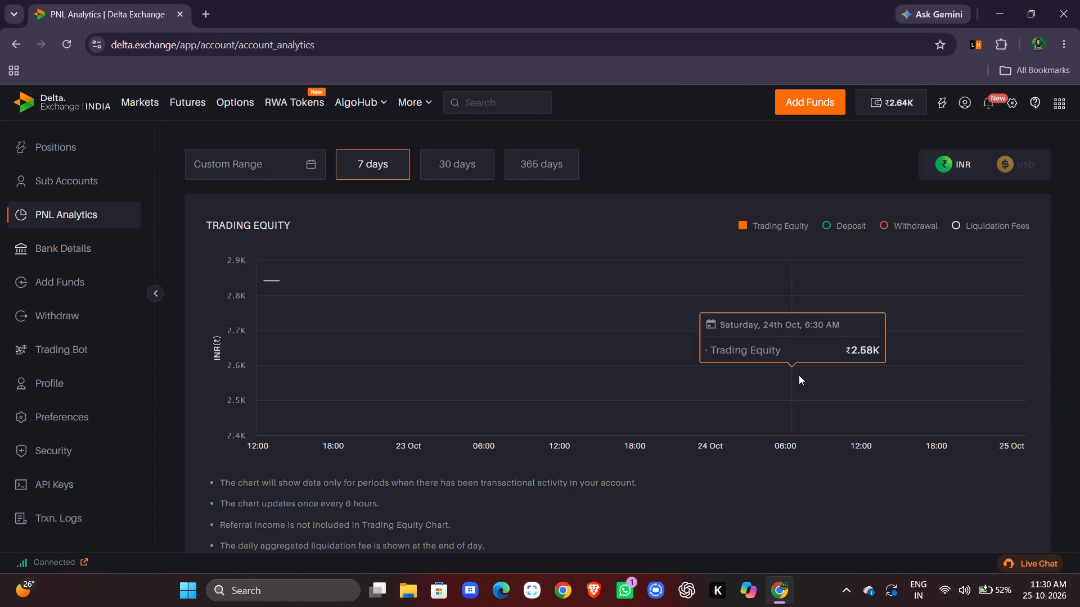
{"action": "scroll", "coordinate": [799, 375], "scroll_direction": "down", "scroll_amount": 6}
{"action": "scroll", "coordinate": [799, 375], "scroll_direction": "up", "scroll_amount": 5}
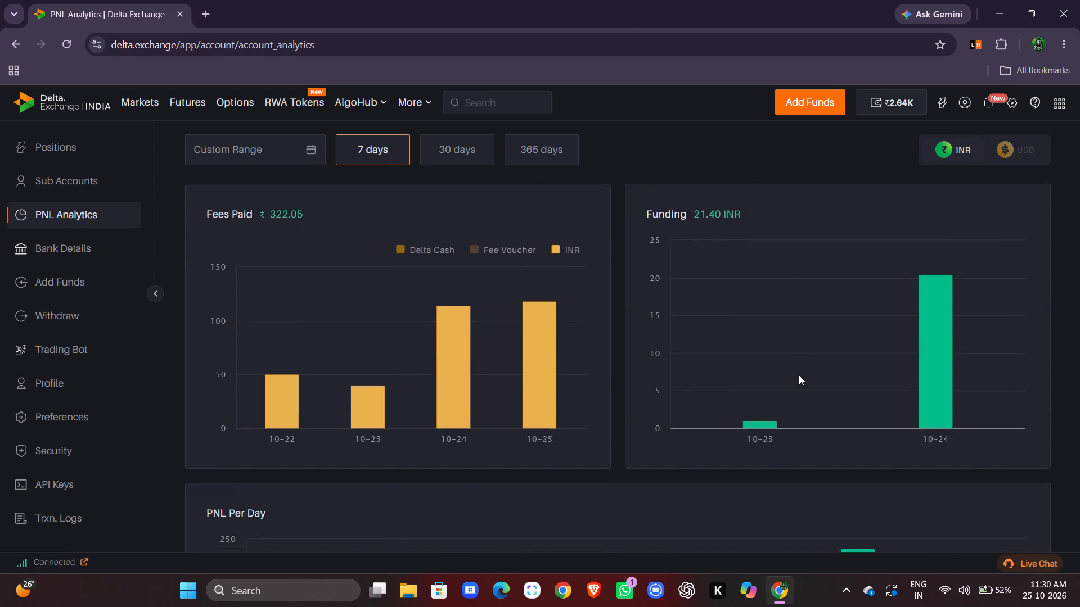
{"action": "scroll", "coordinate": [799, 375], "scroll_direction": "up", "scroll_amount": 2}
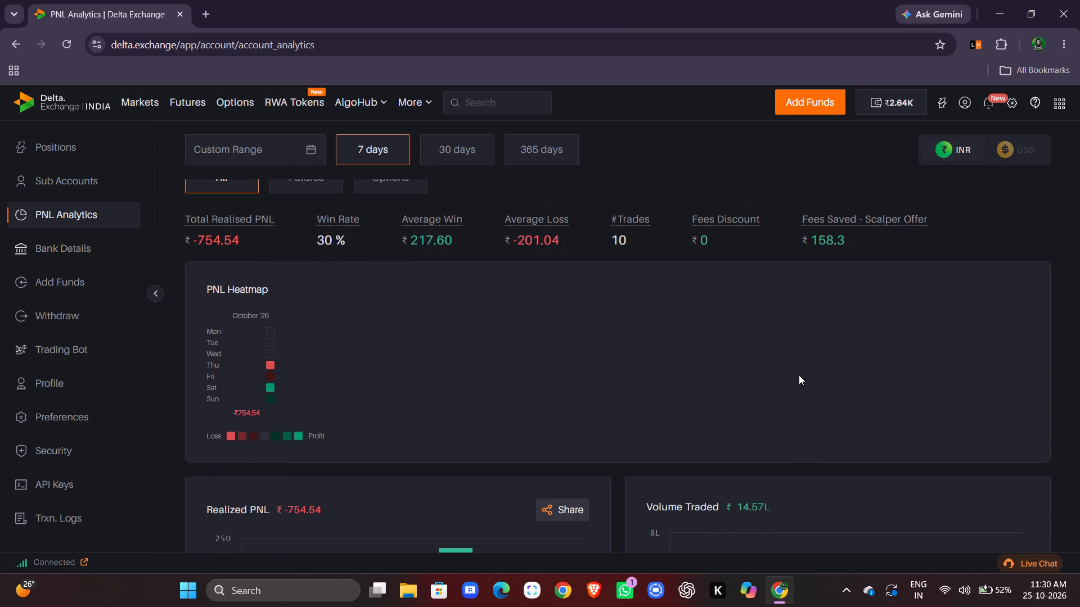
{"action": "scroll", "coordinate": [681, 365], "scroll_direction": "up", "scroll_amount": 1}
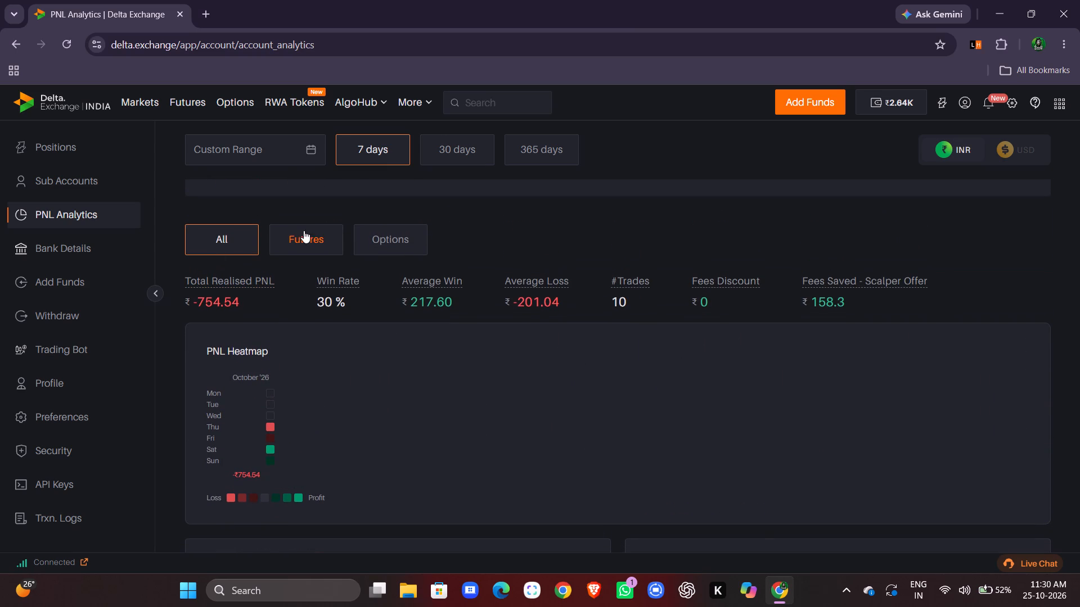
Filter the PNL statistics to futures and set a custom date range covering the last 1 day.
{"action": "left_click", "coordinate": [314, 239]}
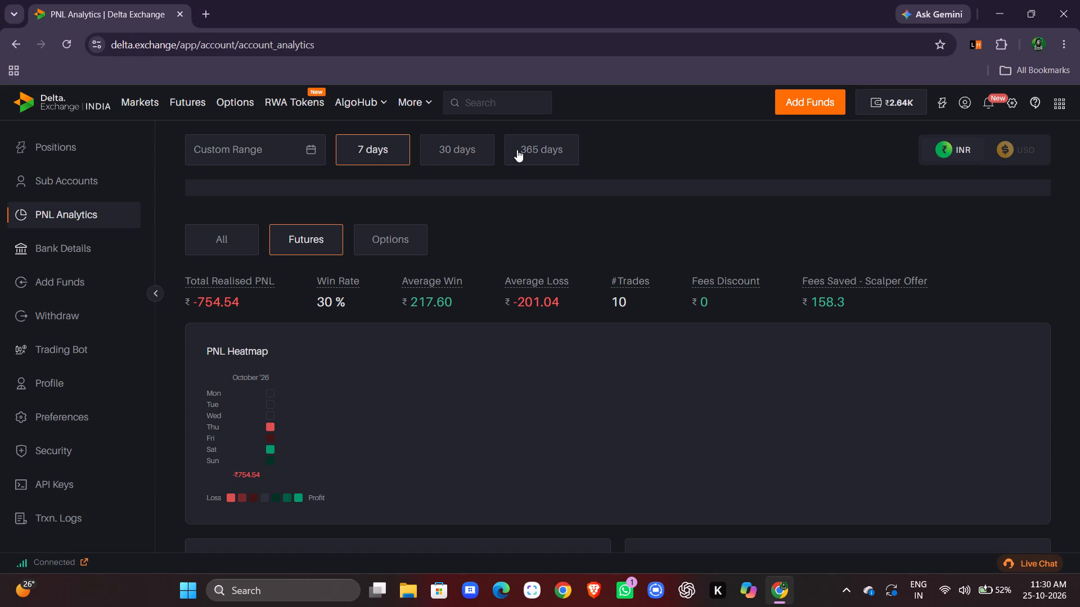
{"action": "left_click", "coordinate": [309, 151]}
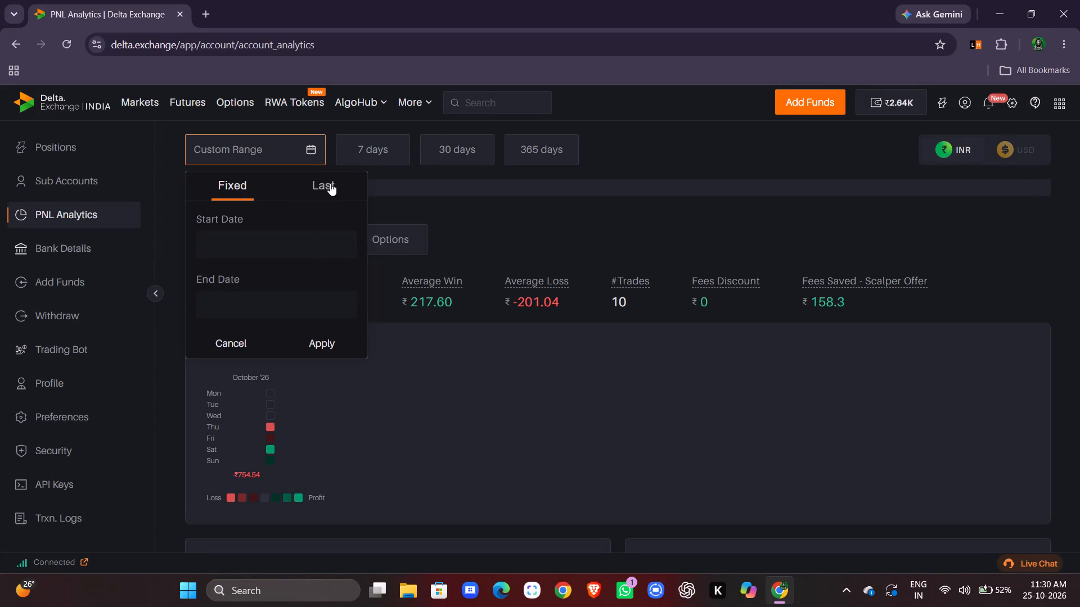
{"action": "left_click", "coordinate": [330, 183]}
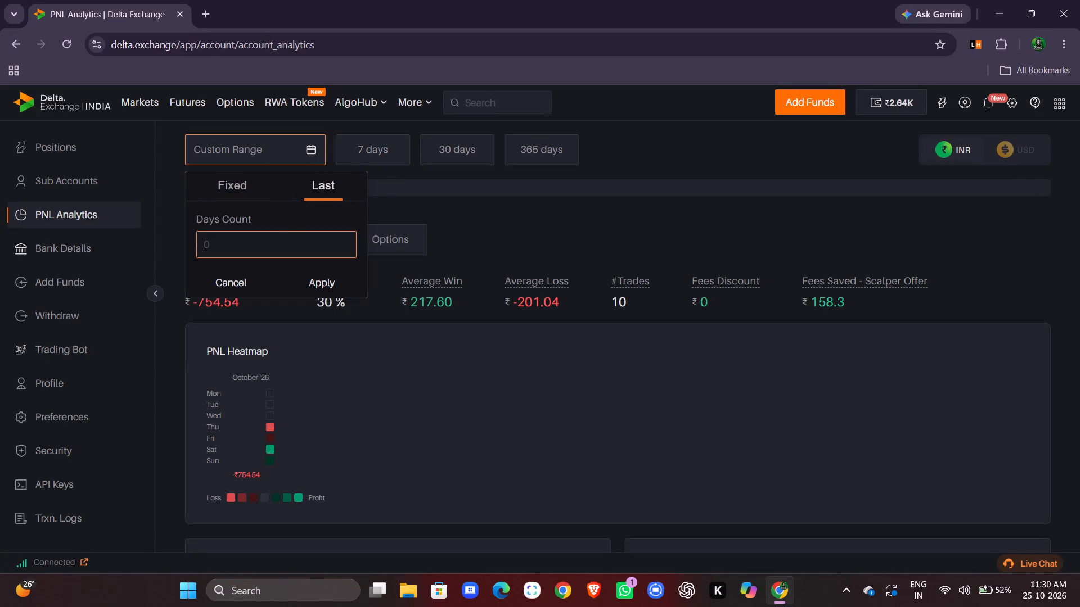
{"action": "key", "text": "End"}
{"action": "key", "text": "Return"}
{"action": "key", "text": "1"}
{"action": "key", "text": "Return"}
{"action": "left_click", "coordinate": [341, 280]}
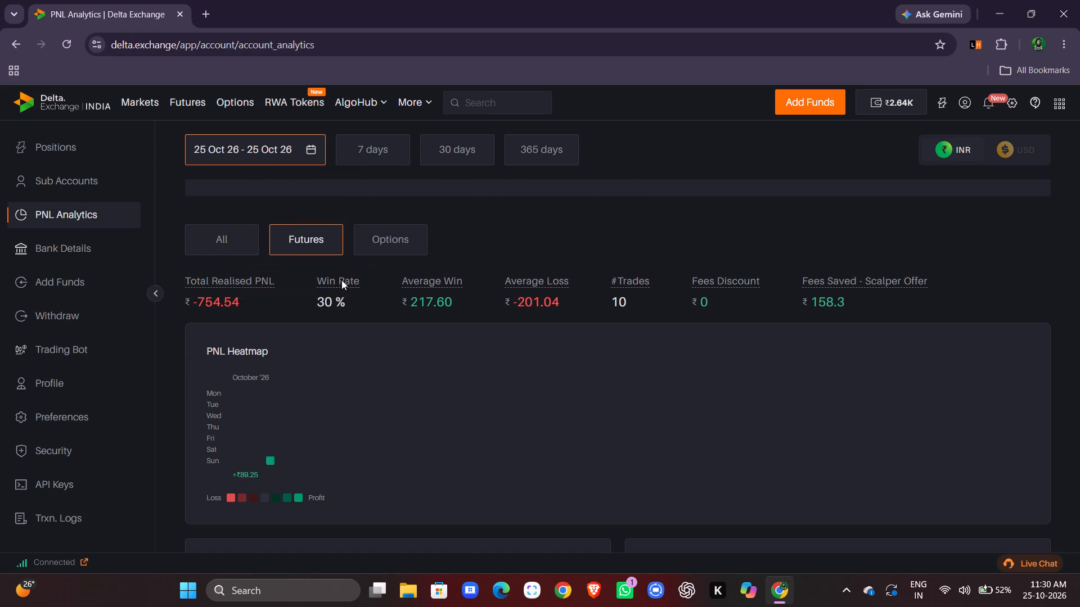
Examine the last-day futures statistics, including the PNL heatmap, realized PNL, volume, fees paid, funding, PNL per day and trading equity.
{"action": "scroll", "coordinate": [552, 432], "scroll_direction": "down", "scroll_amount": 2}
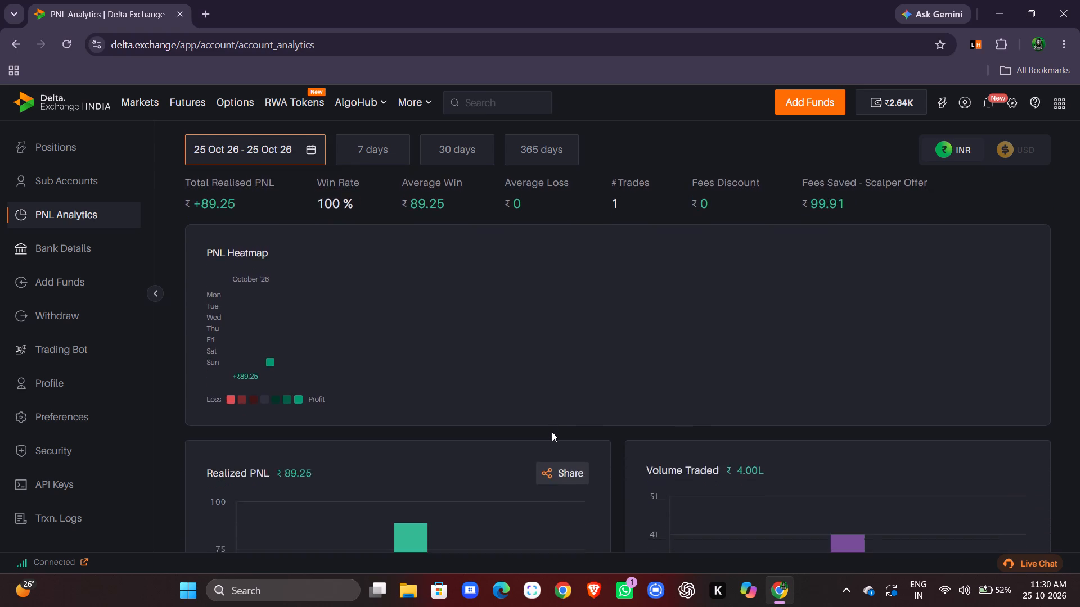
{"action": "scroll", "coordinate": [552, 432], "scroll_direction": "down", "scroll_amount": 5}
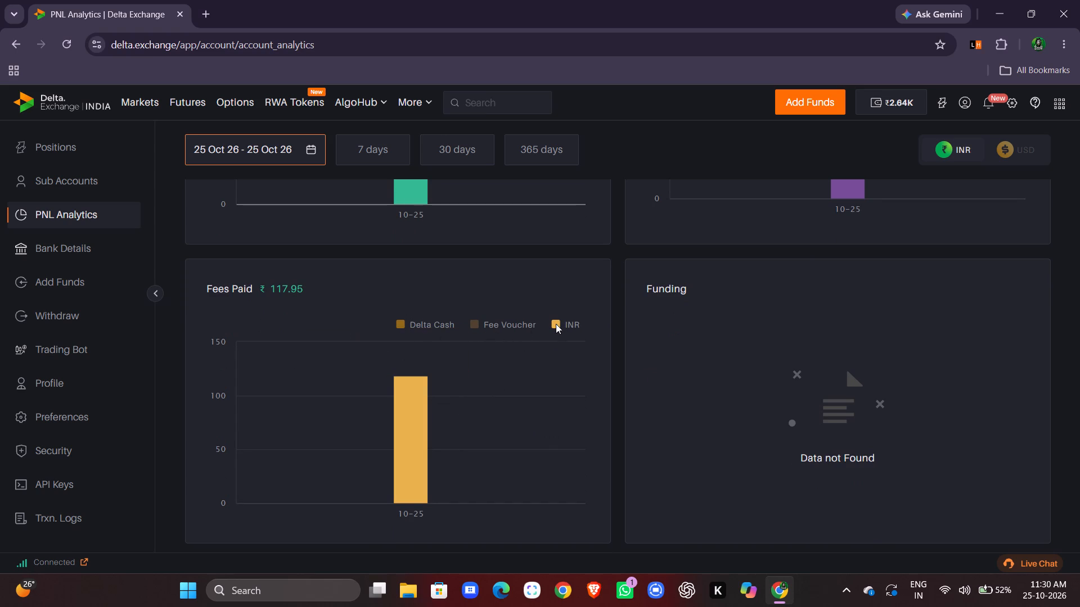
{"action": "scroll", "coordinate": [535, 366], "scroll_direction": "down", "scroll_amount": 2}
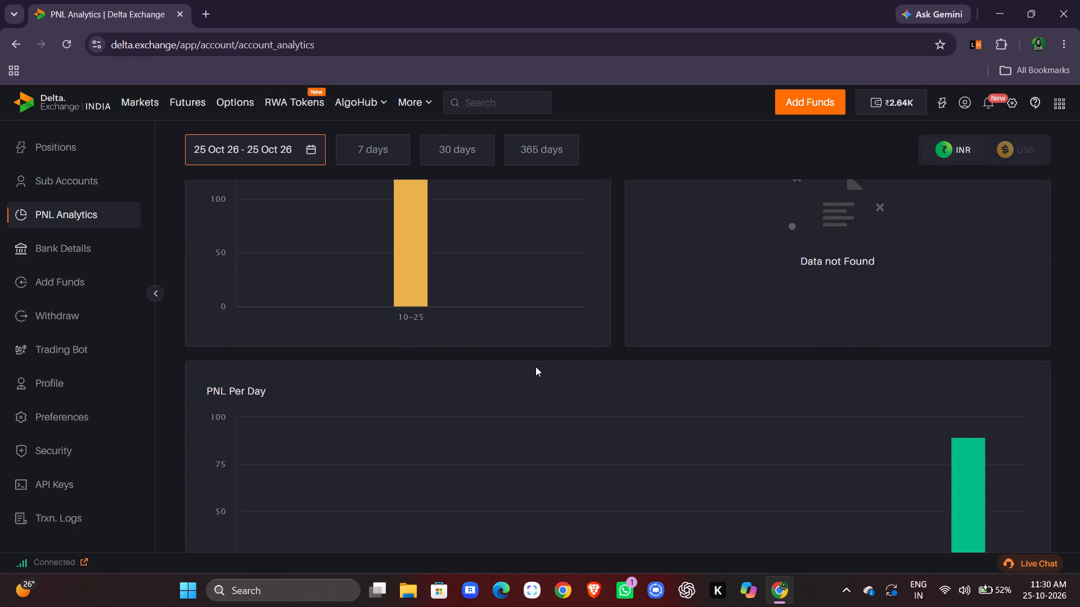
{"action": "scroll", "coordinate": [535, 366], "scroll_direction": "down", "scroll_amount": 1}
{"action": "scroll", "coordinate": [535, 366], "scroll_direction": "up", "scroll_amount": 3}
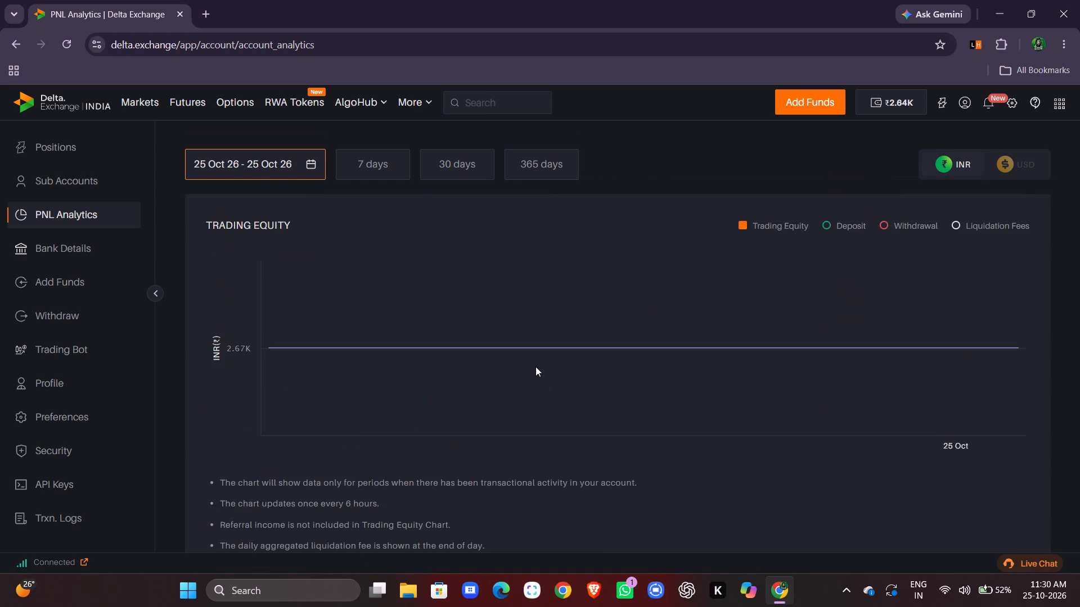
{"action": "scroll", "coordinate": [535, 366], "scroll_direction": "up", "scroll_amount": 2}
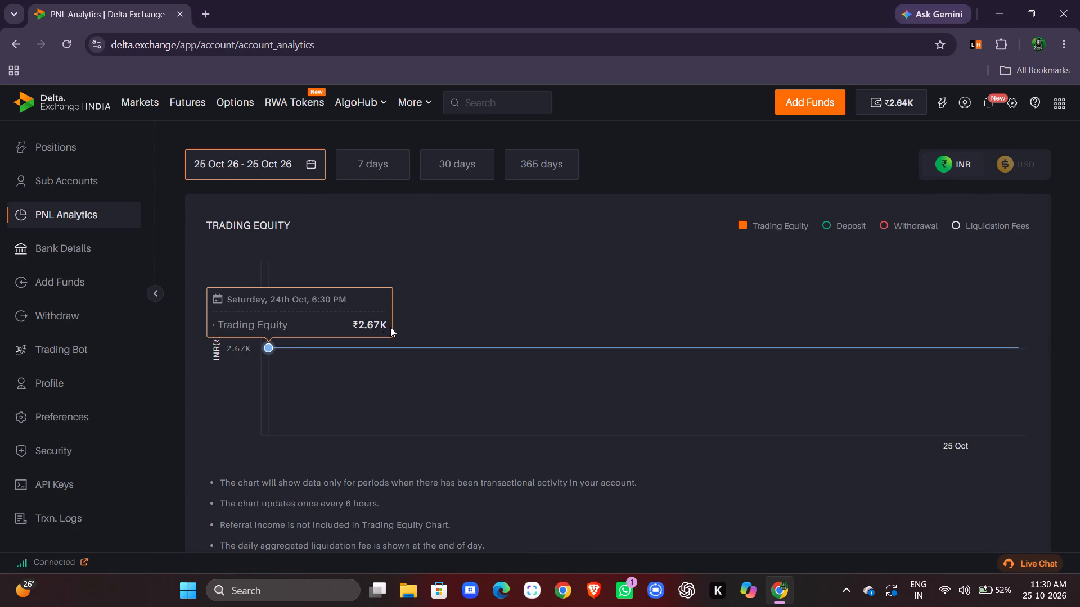
{"action": "scroll", "coordinate": [383, 332], "scroll_direction": "up", "scroll_amount": 4}
{"action": "scroll", "coordinate": [561, 296], "scroll_direction": "up", "scroll_amount": 4}
{"action": "scroll", "coordinate": [492, 282], "scroll_direction": "up", "scroll_amount": 3}
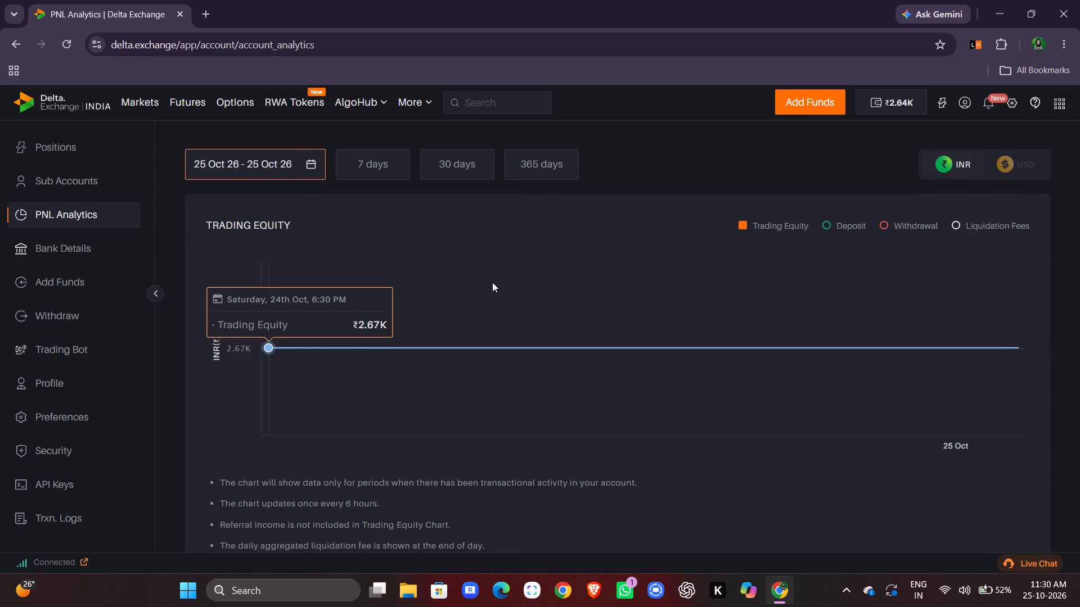
{"action": "scroll", "coordinate": [609, 301], "scroll_direction": "down", "scroll_amount": 7}
{"action": "scroll", "coordinate": [609, 301], "scroll_direction": "up", "scroll_amount": 10}
{"action": "scroll", "coordinate": [535, 361], "scroll_direction": "right", "scroll_amount": 1}
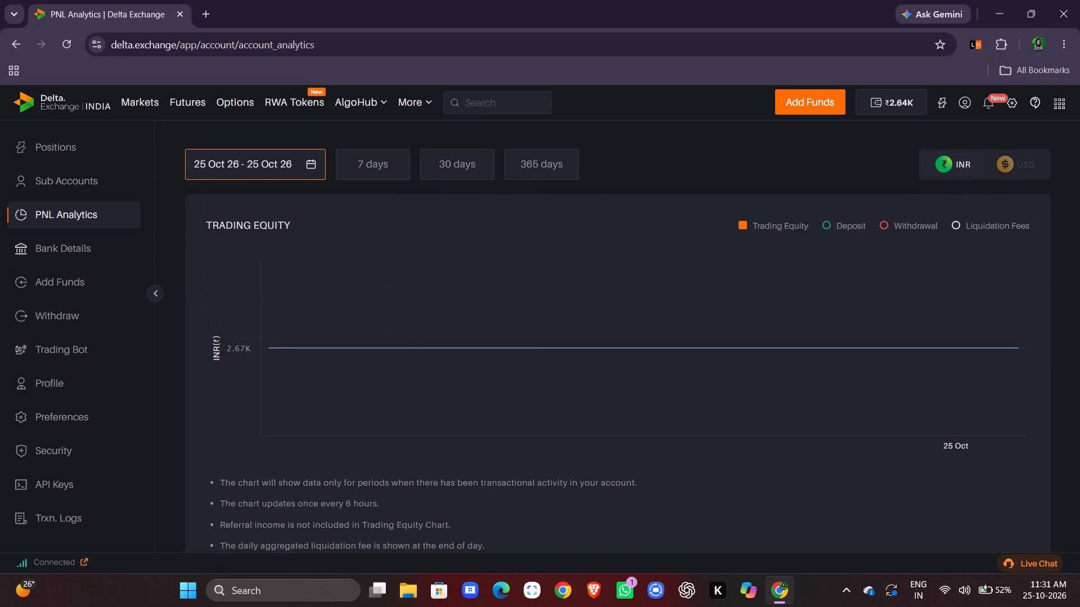
Set a fixed date range for the PNL analytics with both start and end date 2026-10-24.
{"action": "left_click", "coordinate": [313, 160]}
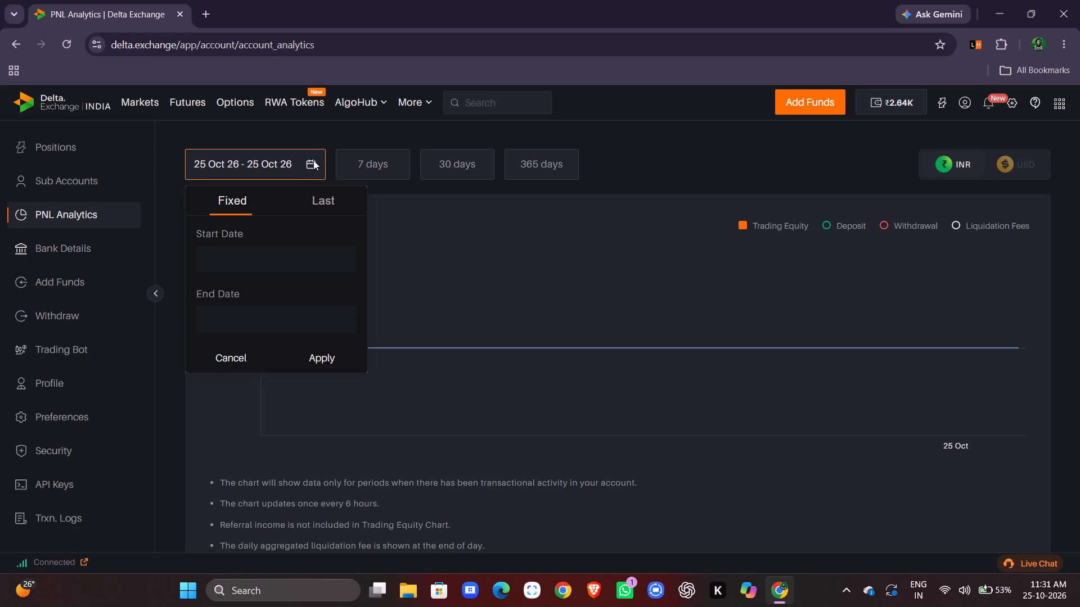
{"action": "left_click", "coordinate": [250, 261]}
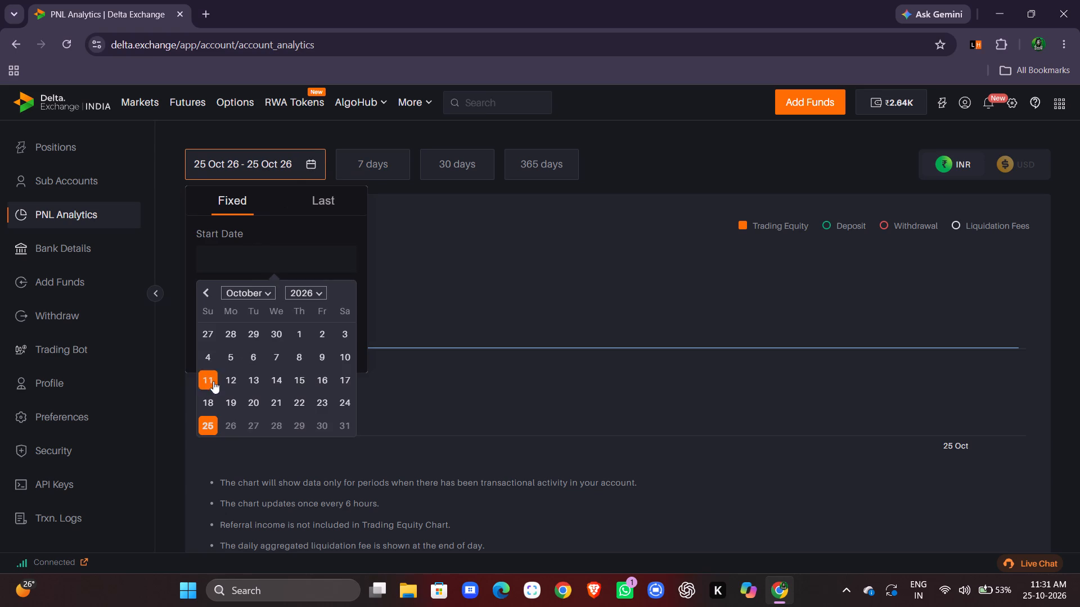
{"action": "left_click", "coordinate": [349, 400]}
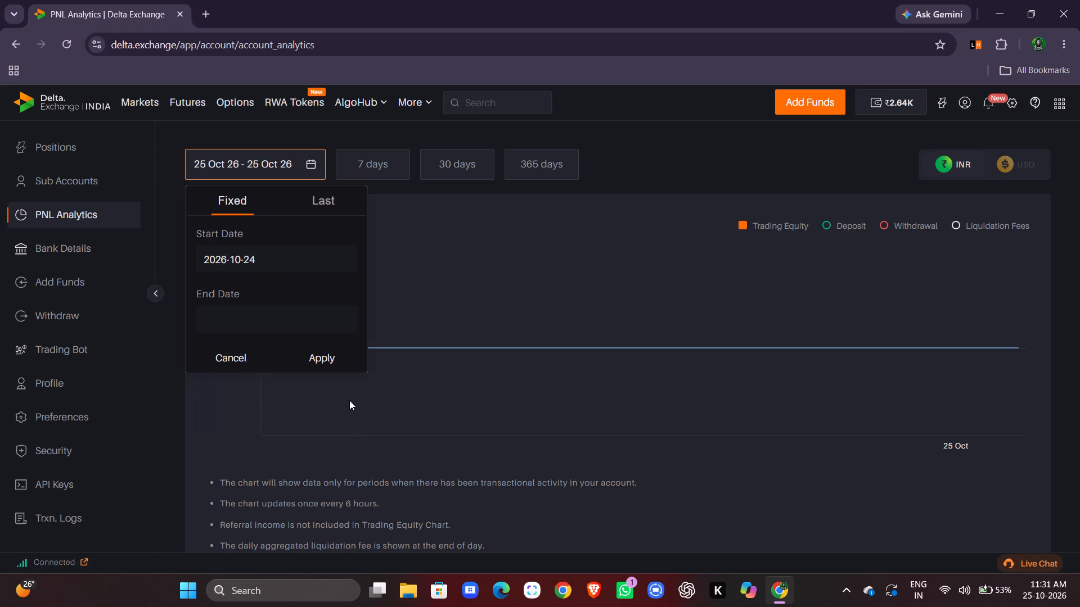
{"action": "left_click", "coordinate": [289, 327]}
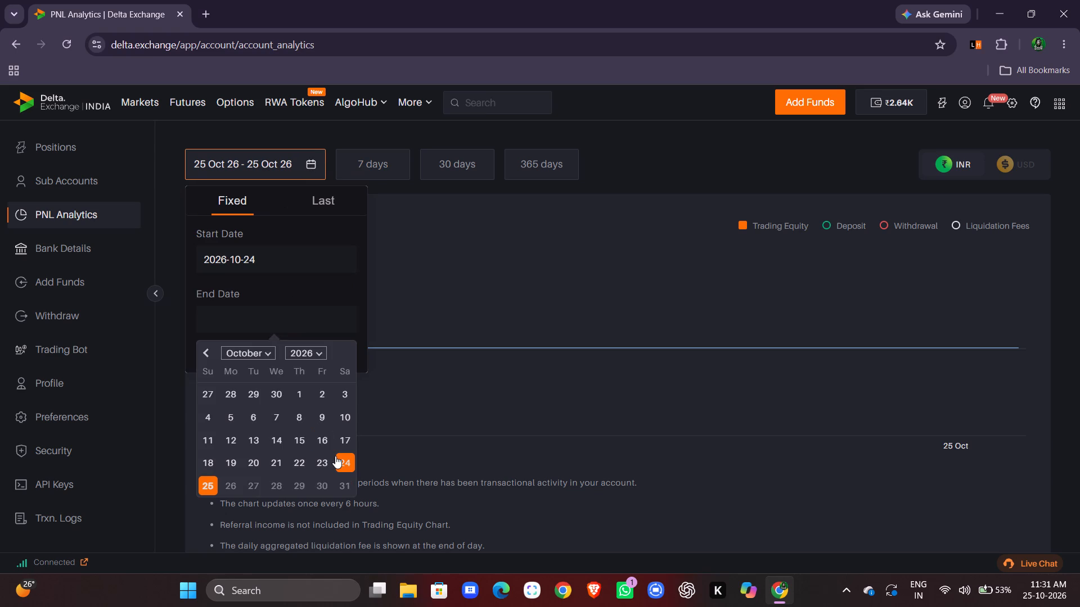
{"action": "left_click", "coordinate": [335, 456]}
{"action": "left_click", "coordinate": [335, 359]}
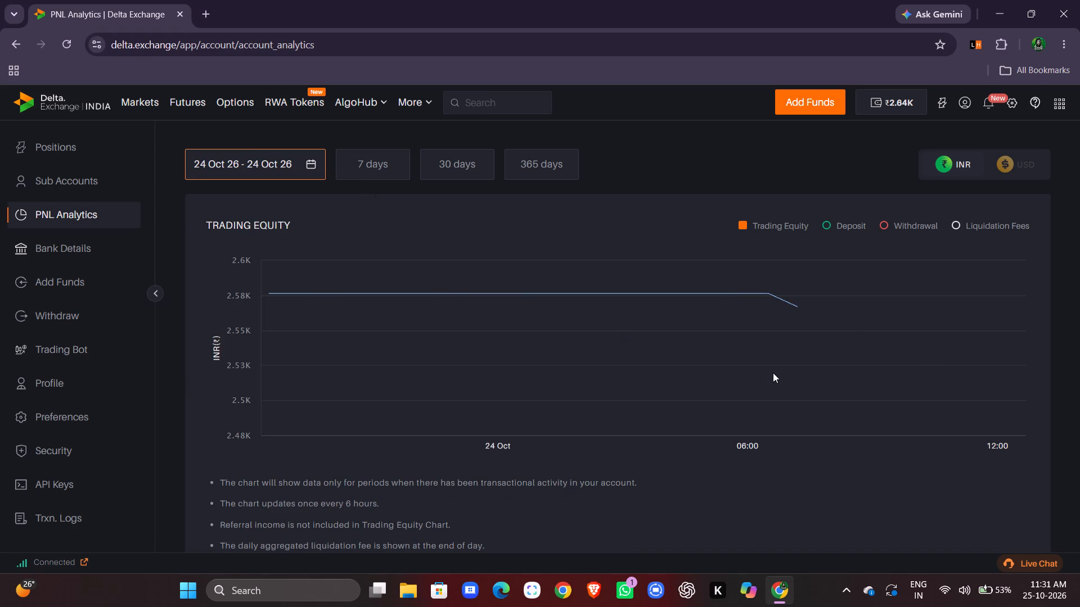
Review the futures statistics for 24 Oct 2026, including average win, fees paid, funding and the equity chart.
{"action": "scroll", "coordinate": [845, 378], "scroll_direction": "down", "scroll_amount": 4}
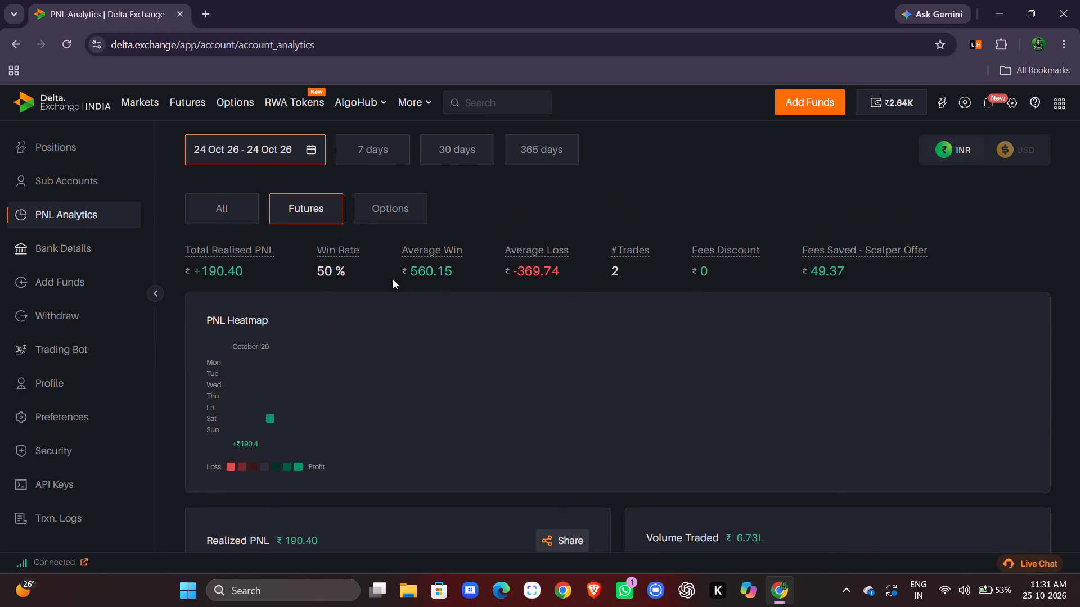
{"action": "left_click_drag", "start_coordinate": [378, 277], "coordinate": [448, 274]}
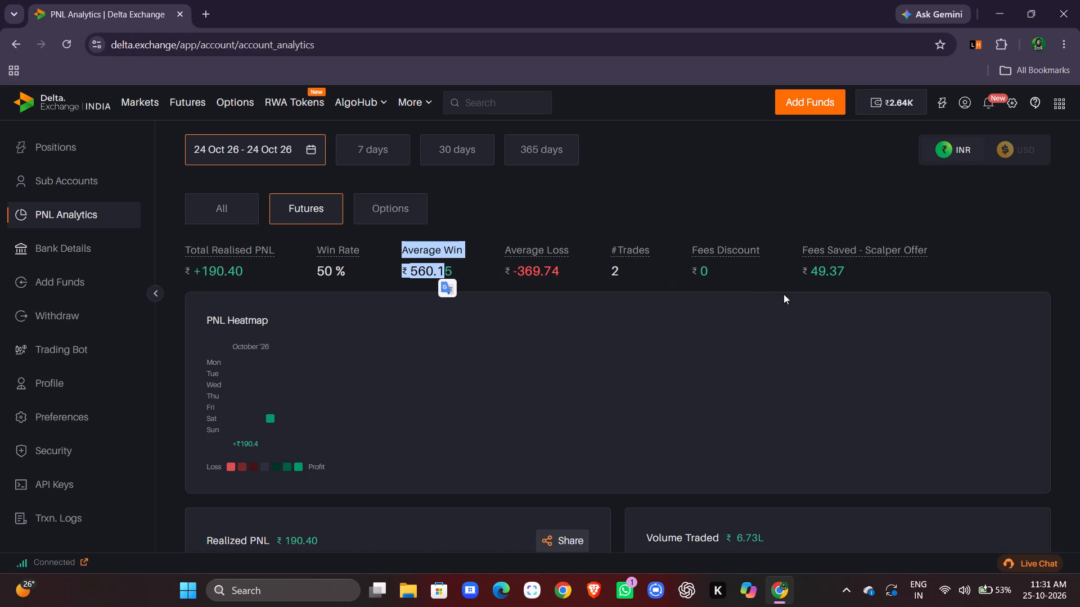
{"action": "scroll", "coordinate": [793, 294], "scroll_direction": "down", "scroll_amount": 7}
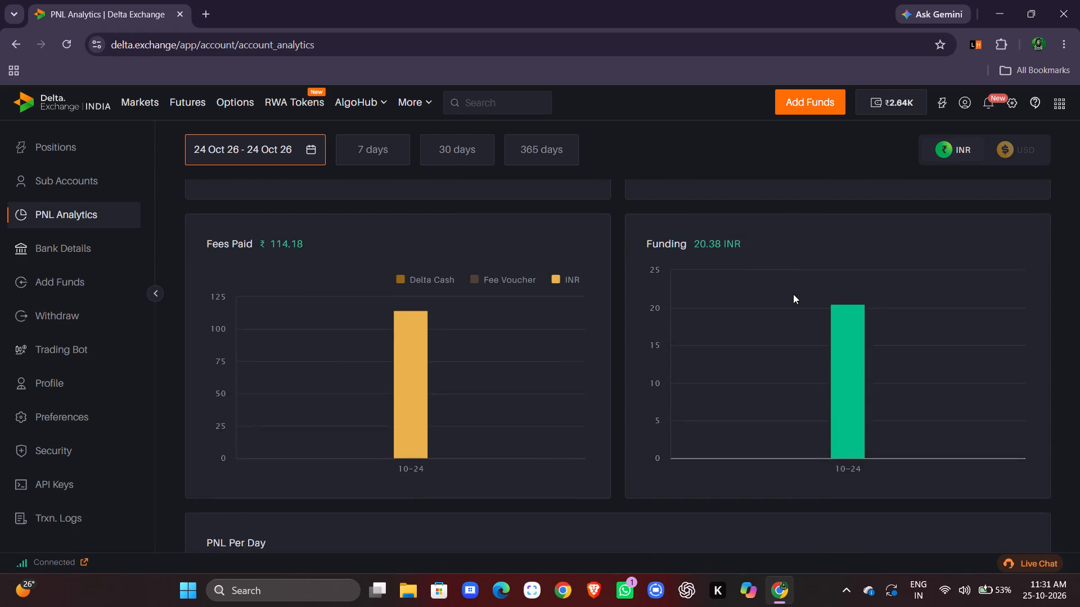
{"action": "scroll", "coordinate": [793, 294], "scroll_direction": "down", "scroll_amount": 4}
{"action": "scroll", "coordinate": [793, 294], "scroll_direction": "up", "scroll_amount": 2}
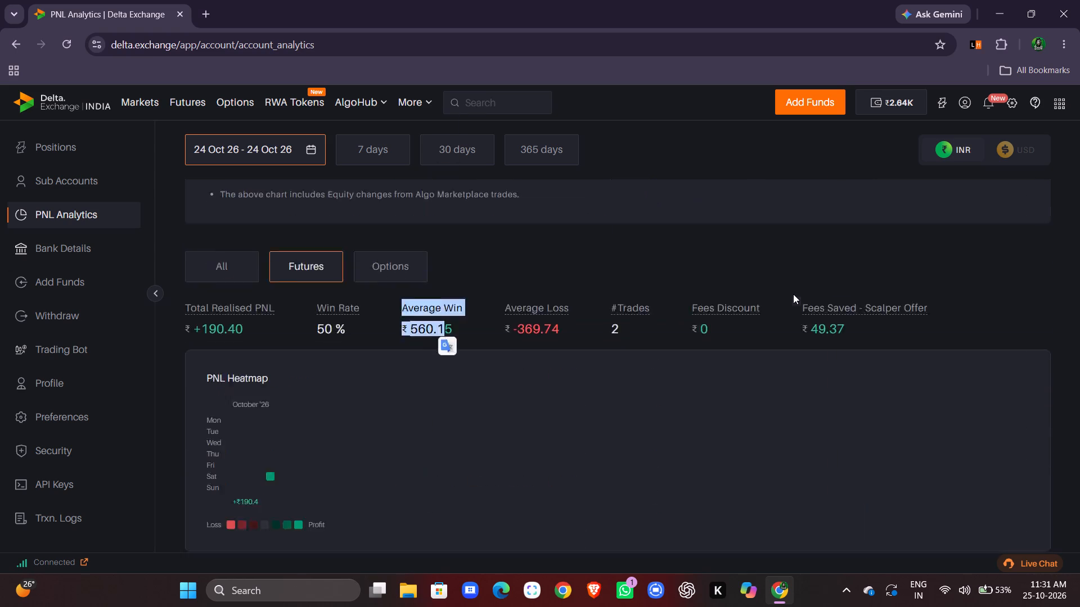
{"action": "scroll", "coordinate": [793, 294], "scroll_direction": "up", "scroll_amount": 2}
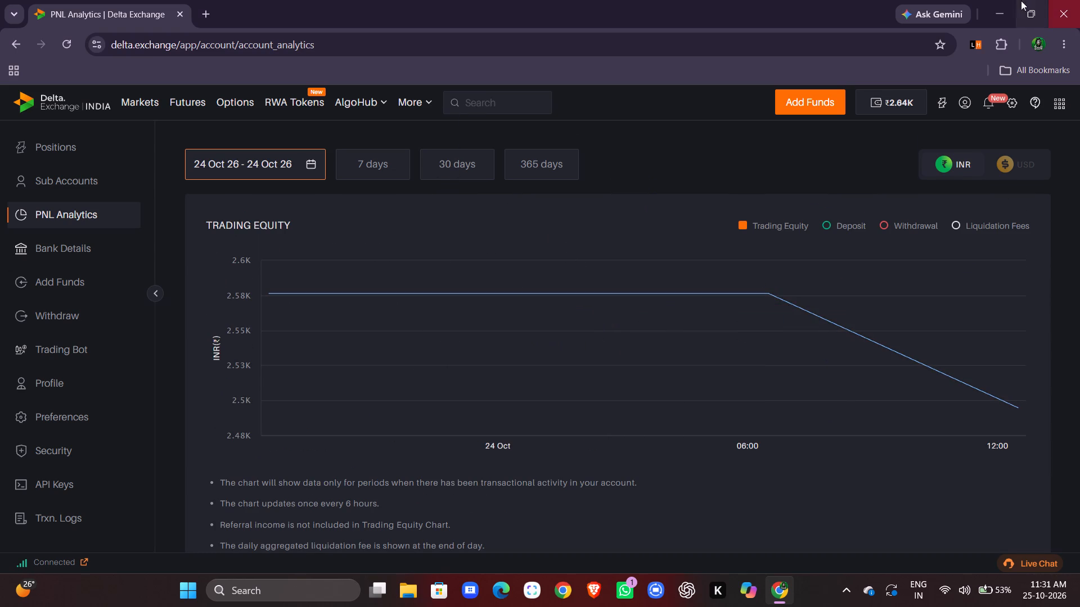
Return to the ETHUSD futures trading page and close the browser window.
{"action": "left_click", "coordinate": [12, 45]}
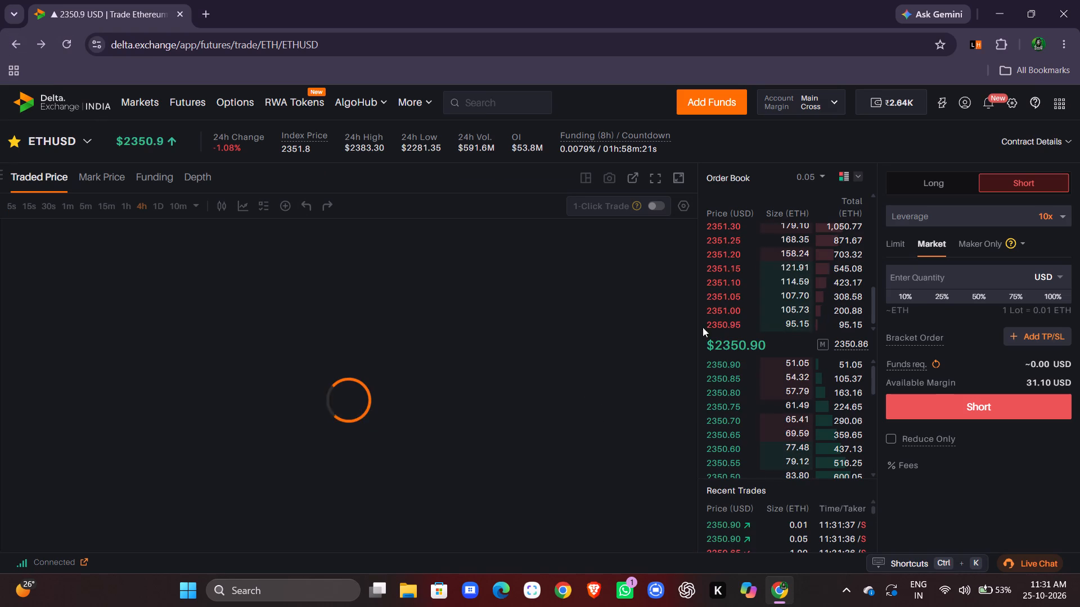
{"action": "triple_click", "coordinate": [1067, 0]}
{"action": "left_click", "coordinate": [1067, 0]}
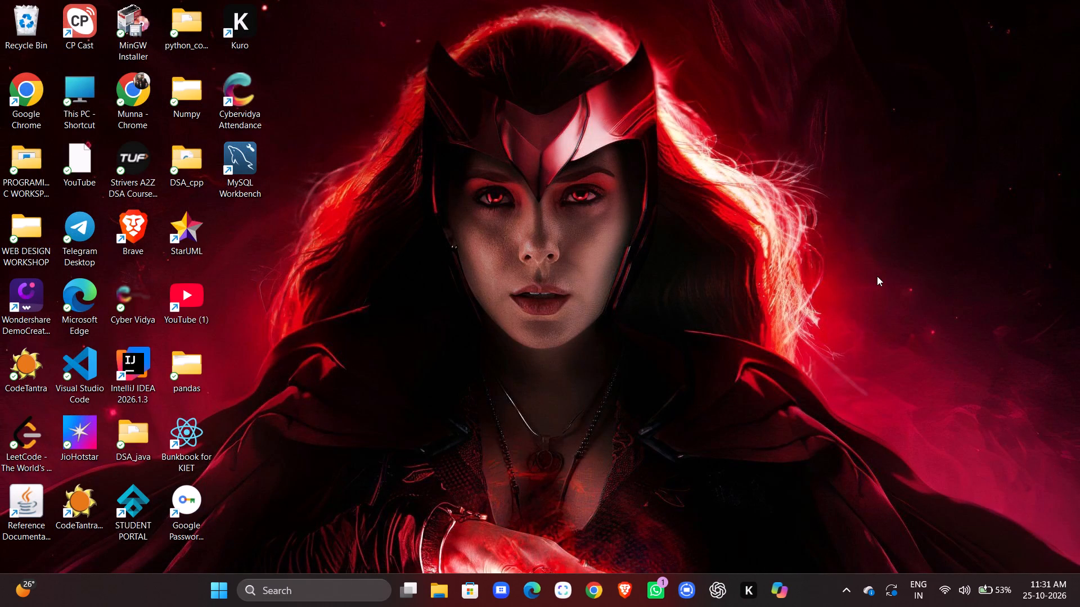